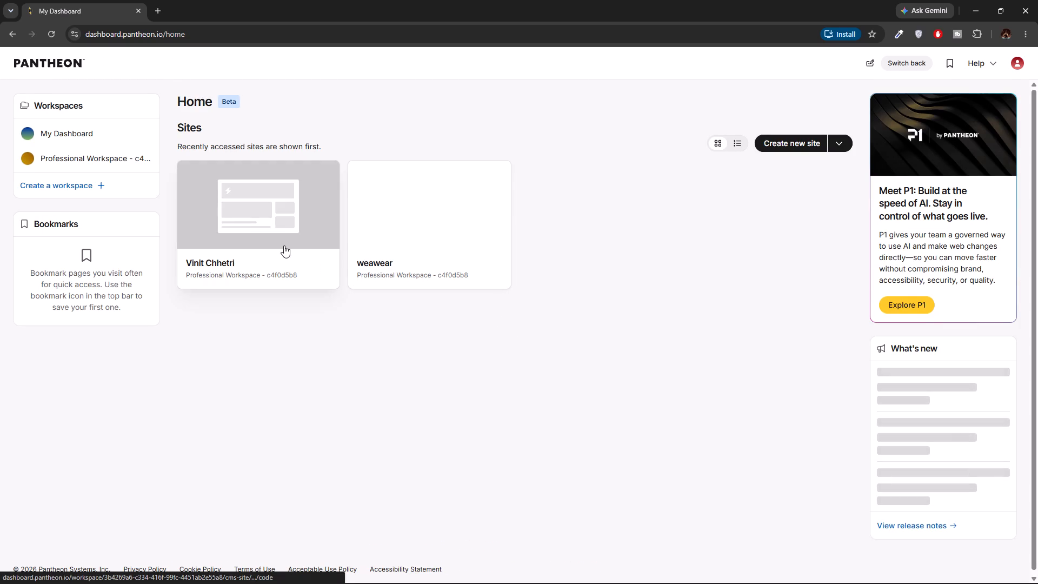
Open the Dev environment's WordPress admin for the most recently accessed Pantheon site and continue past the sandbox notice.
click(284, 245)
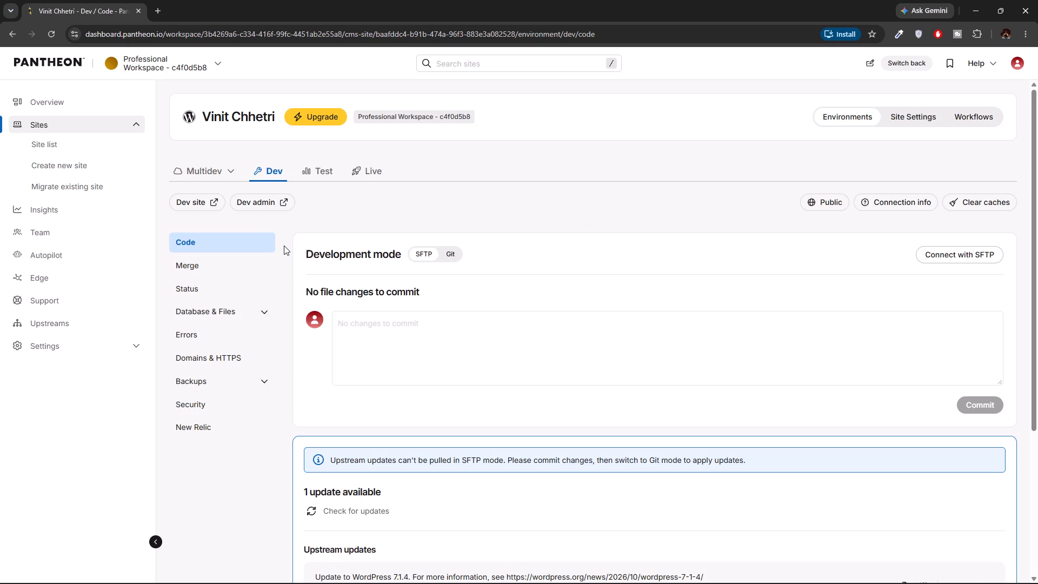
click(255, 200)
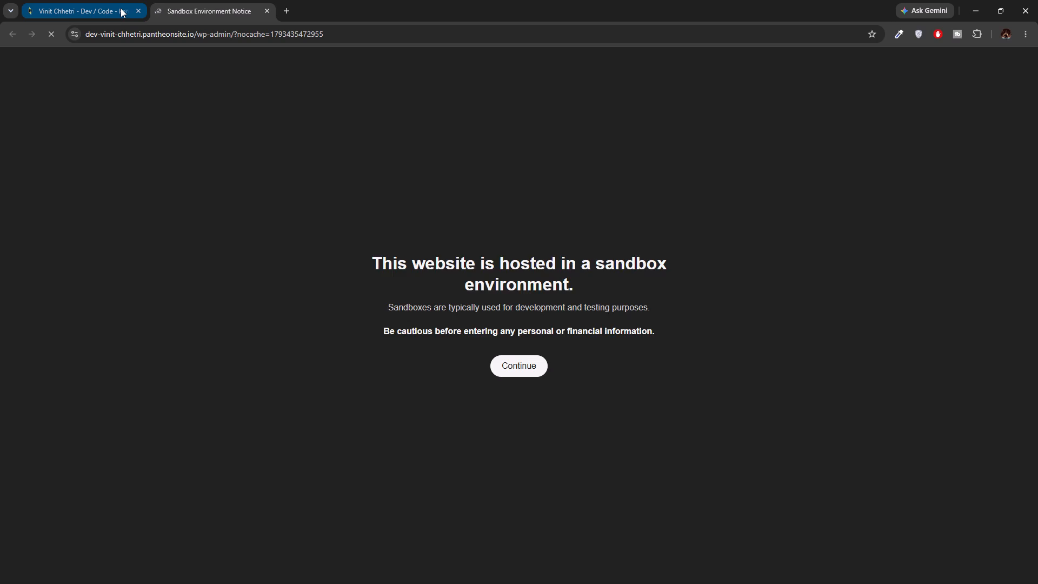
click(540, 354)
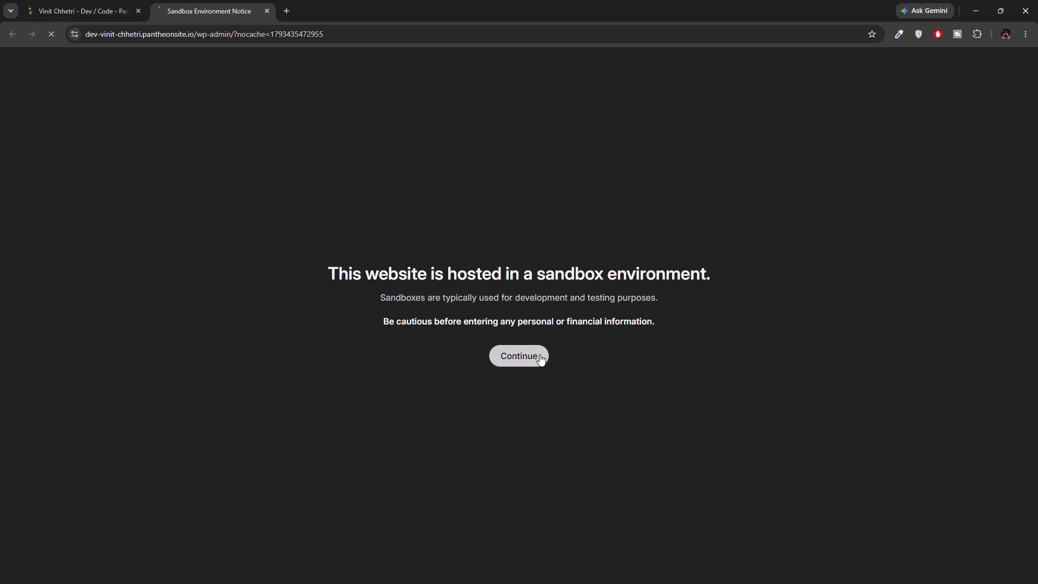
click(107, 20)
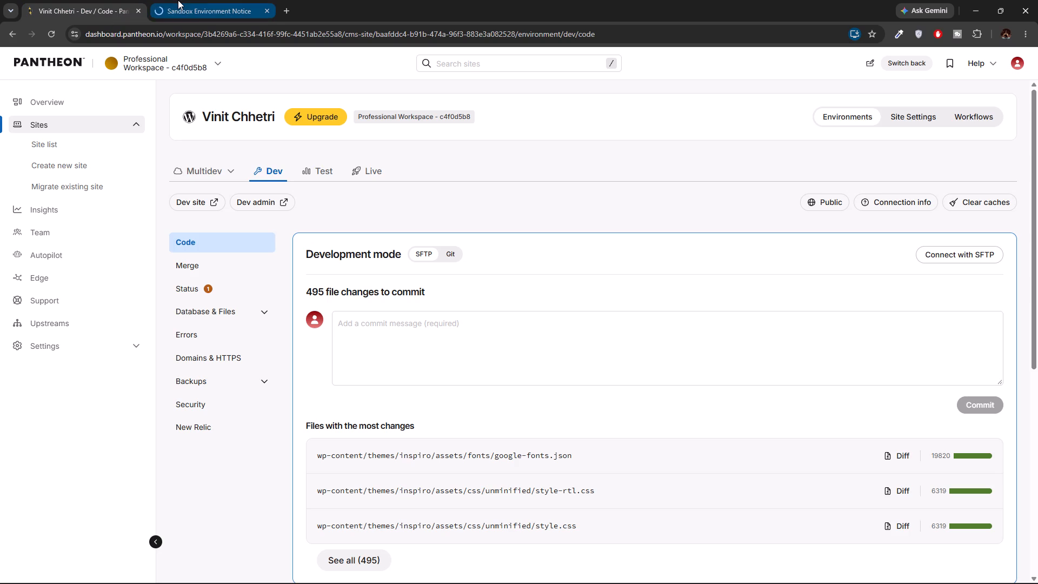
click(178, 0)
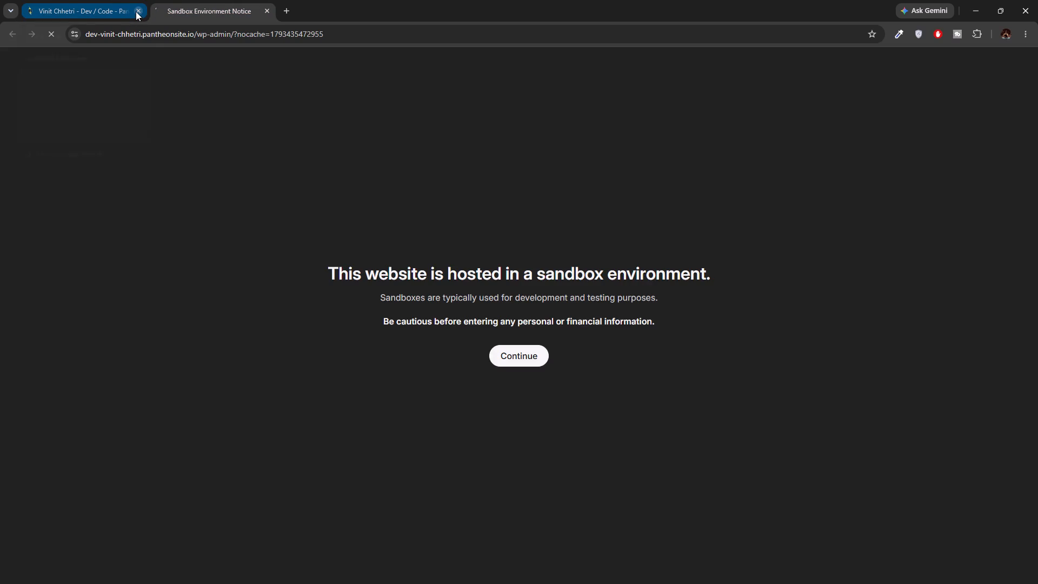
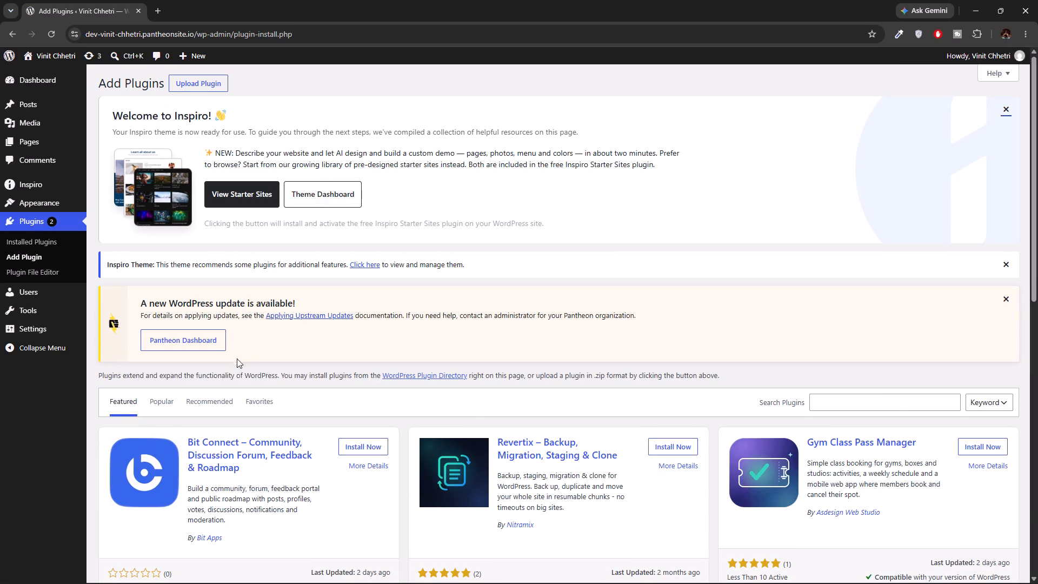
Upload the plugin file astra-pro-sites.zip from the Downloads folder, install it and activate it.
click(201, 79)
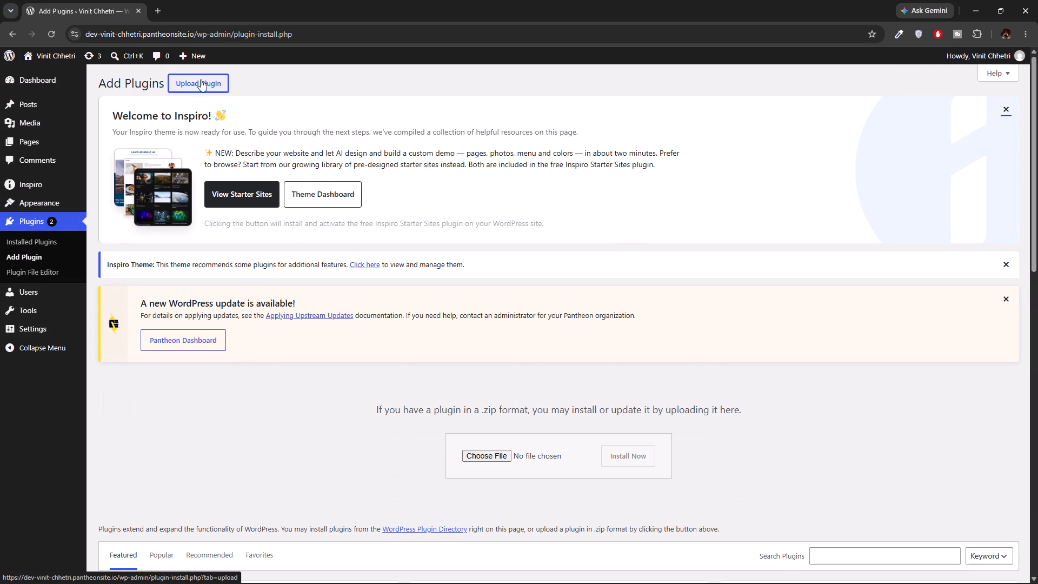
click(504, 454)
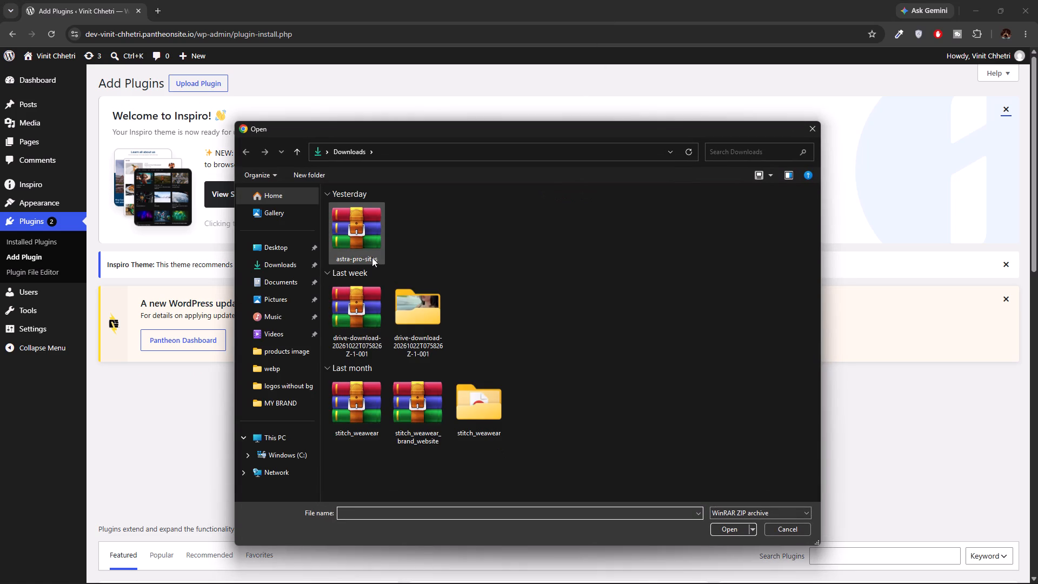
click(370, 255)
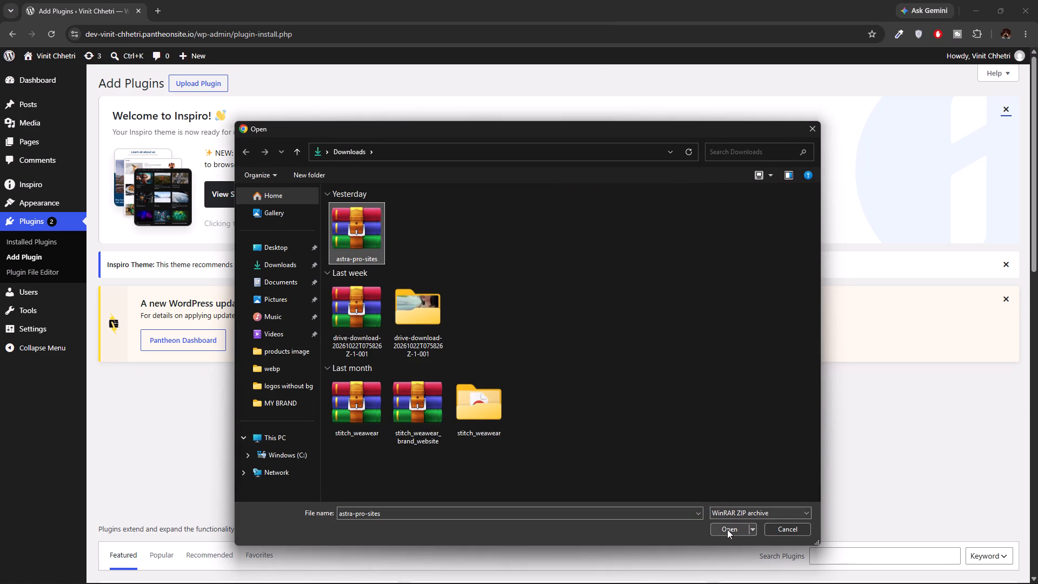
click(727, 529)
scroll(609, 436, down, 5)
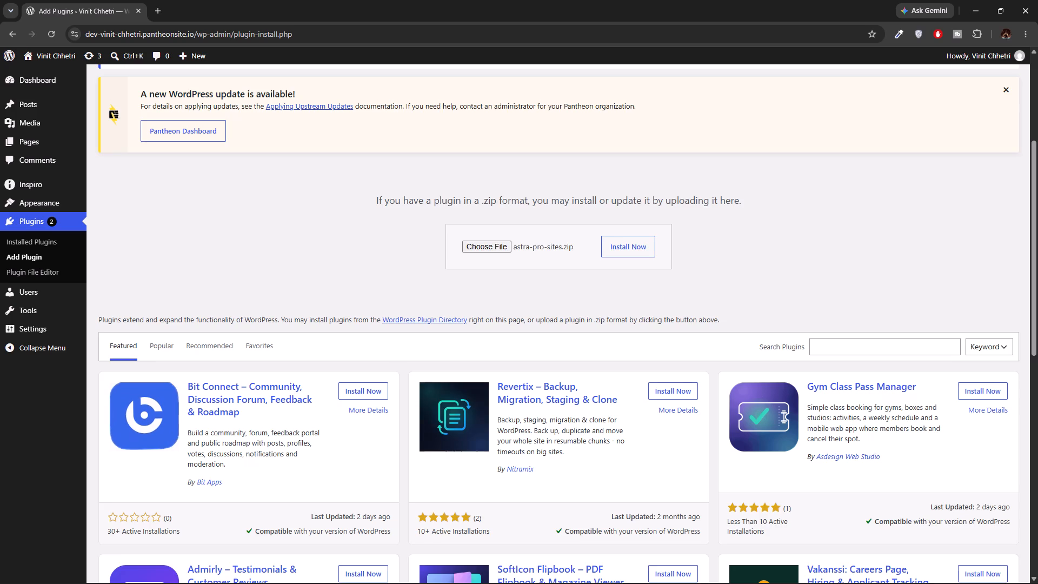
scroll(609, 436, up, 5)
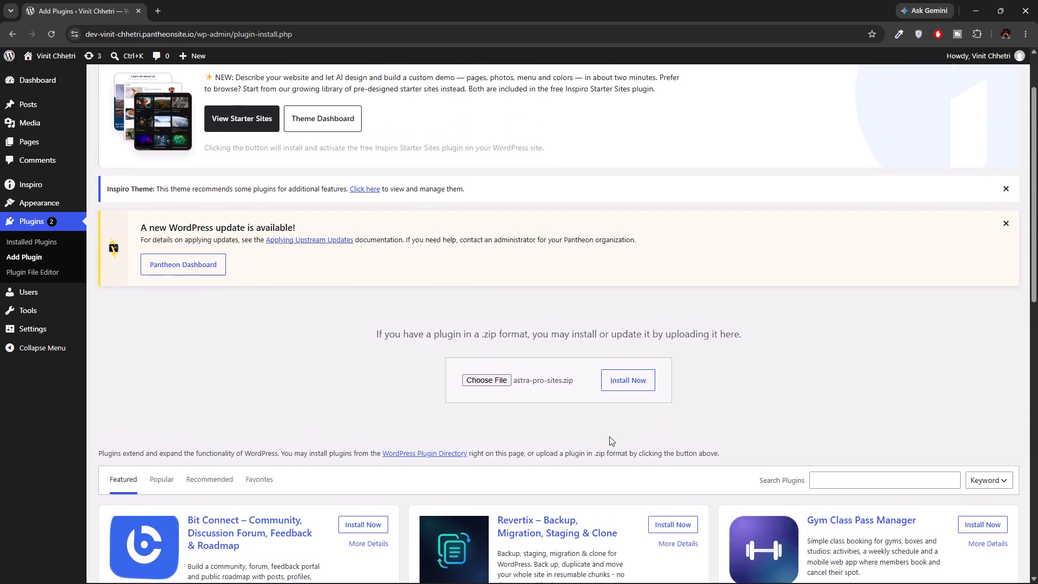
click(638, 384)
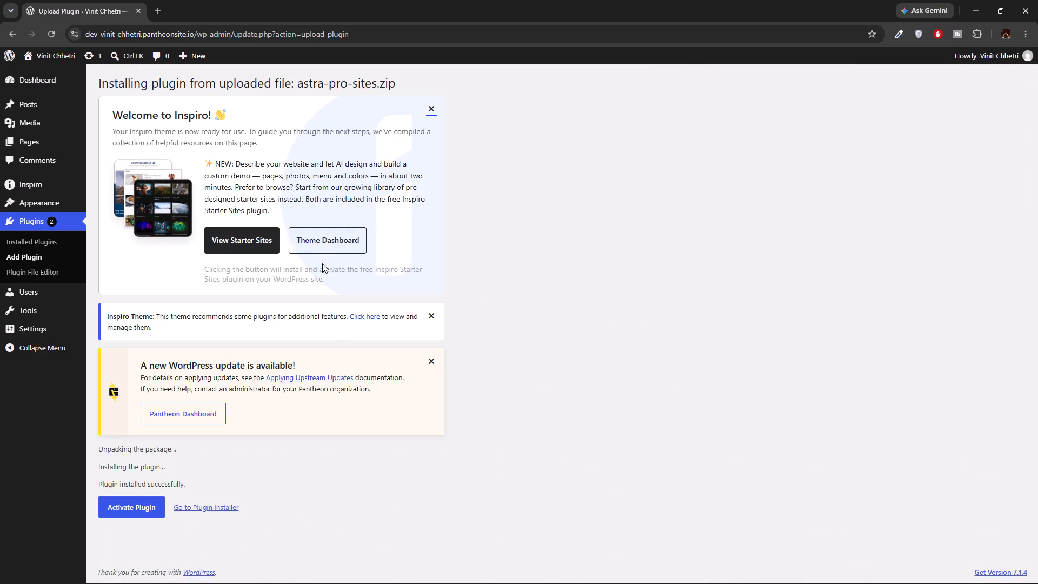
click(124, 508)
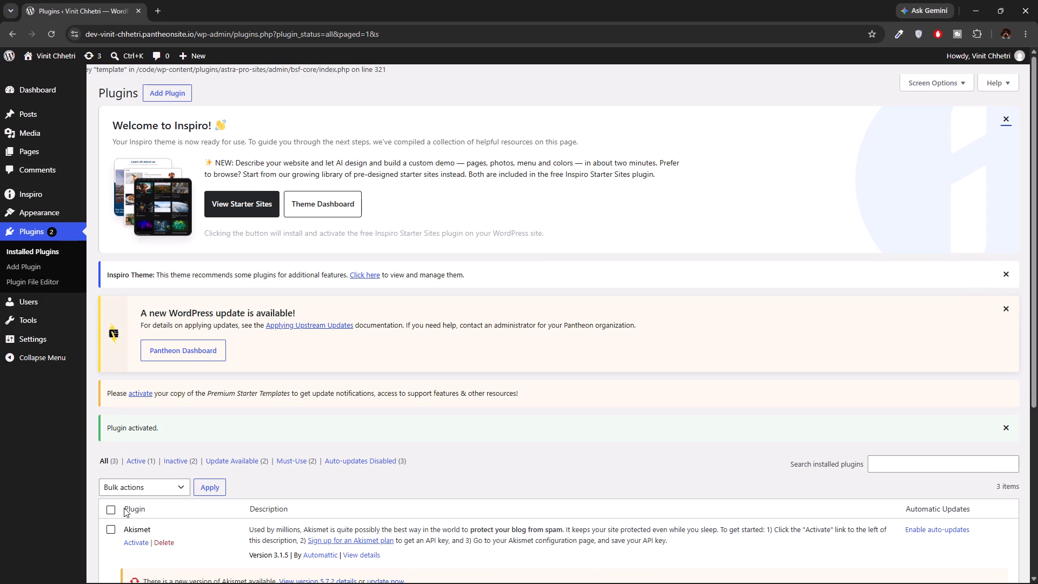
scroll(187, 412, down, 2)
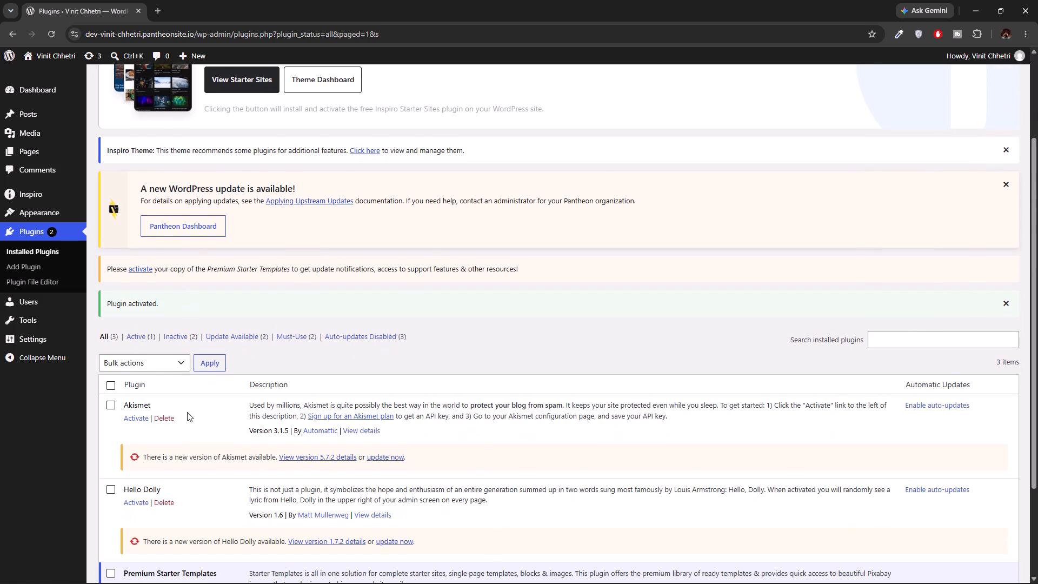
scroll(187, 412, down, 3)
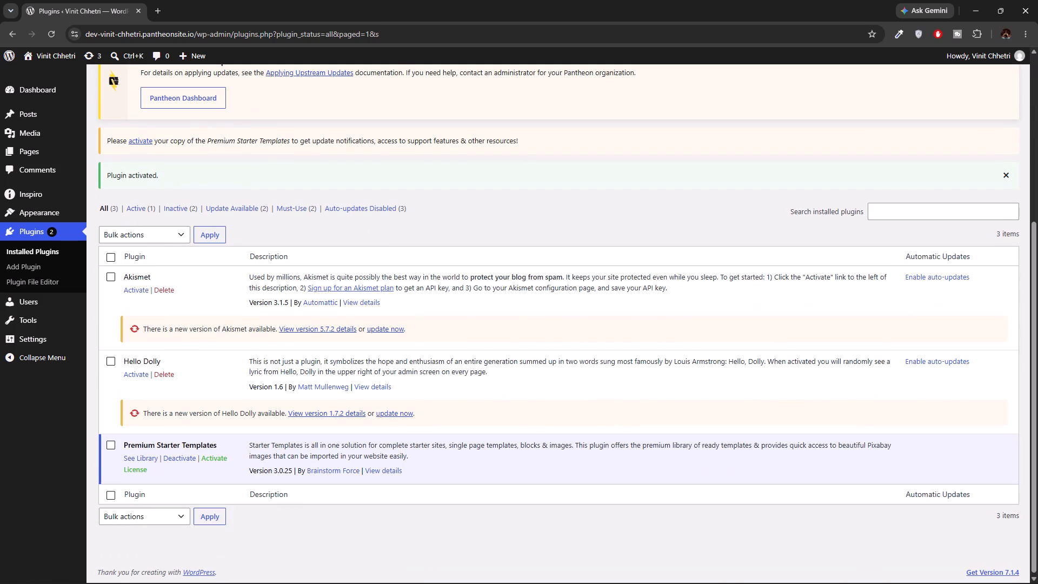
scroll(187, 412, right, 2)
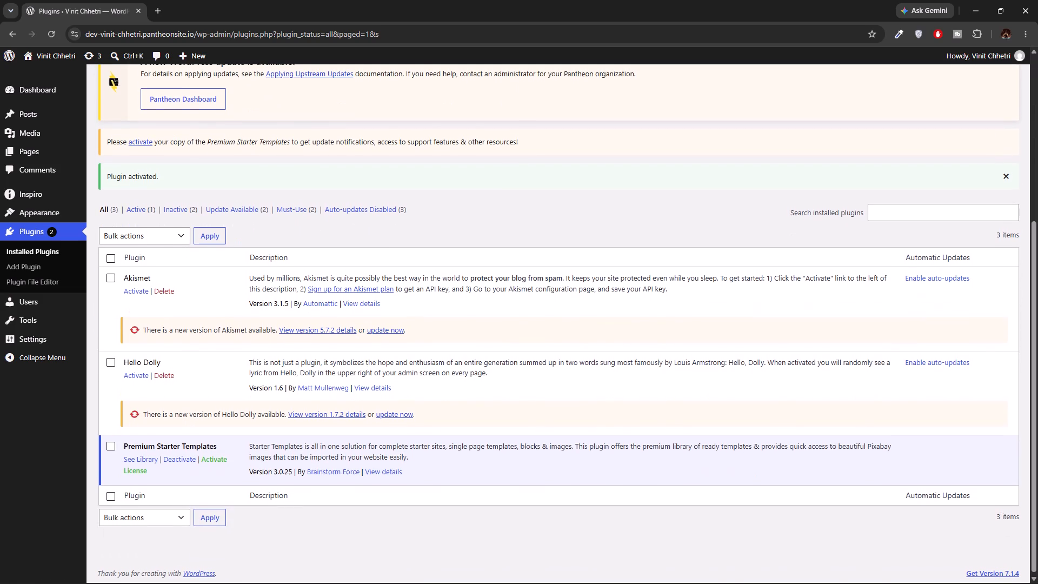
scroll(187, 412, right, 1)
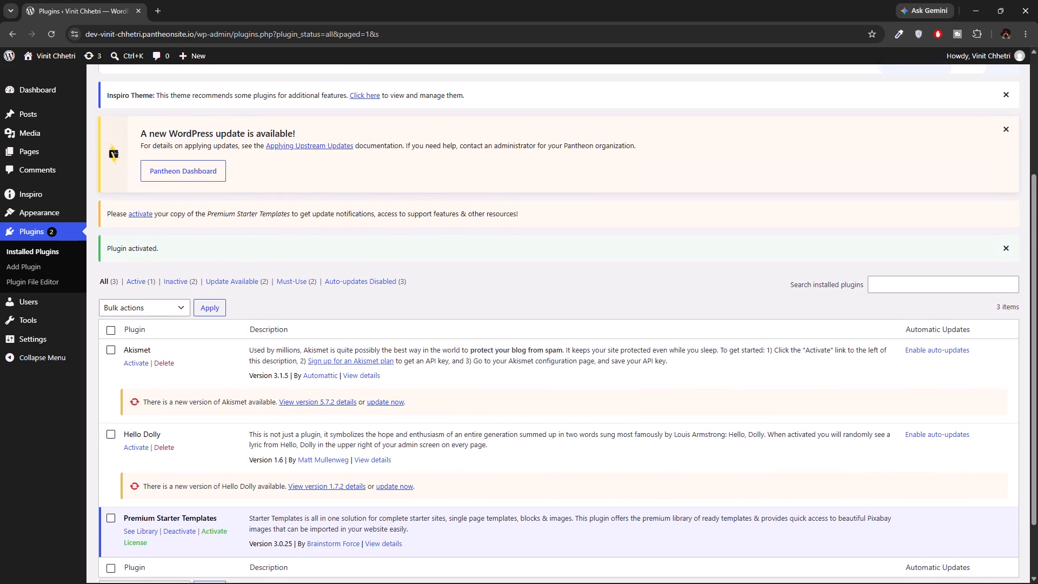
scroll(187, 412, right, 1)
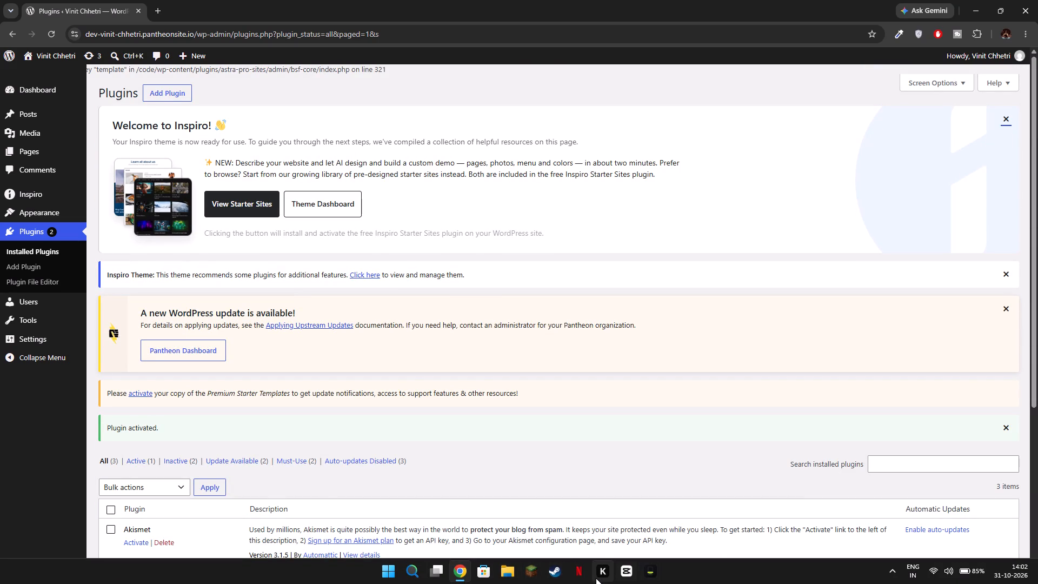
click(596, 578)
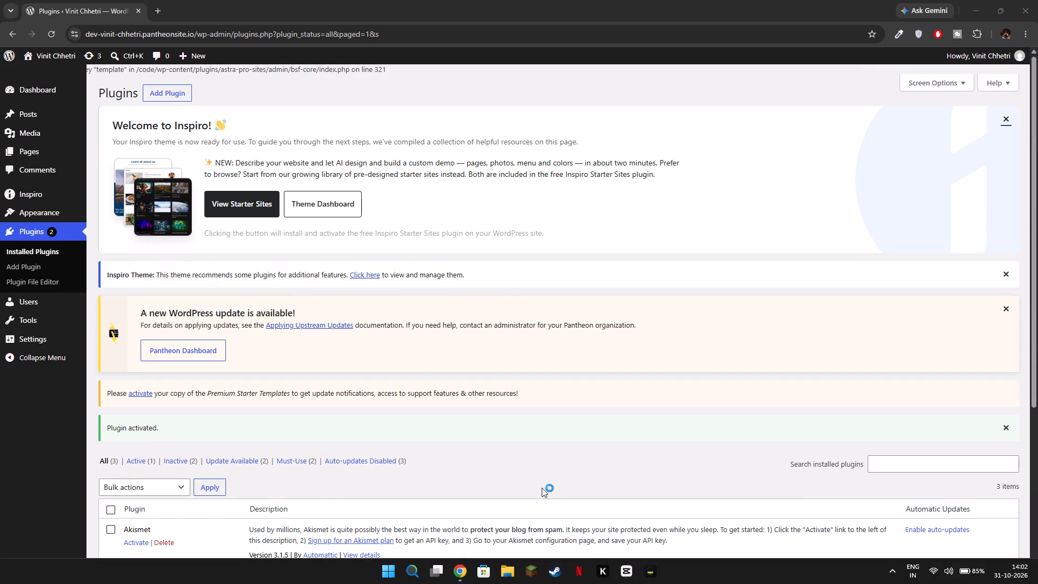
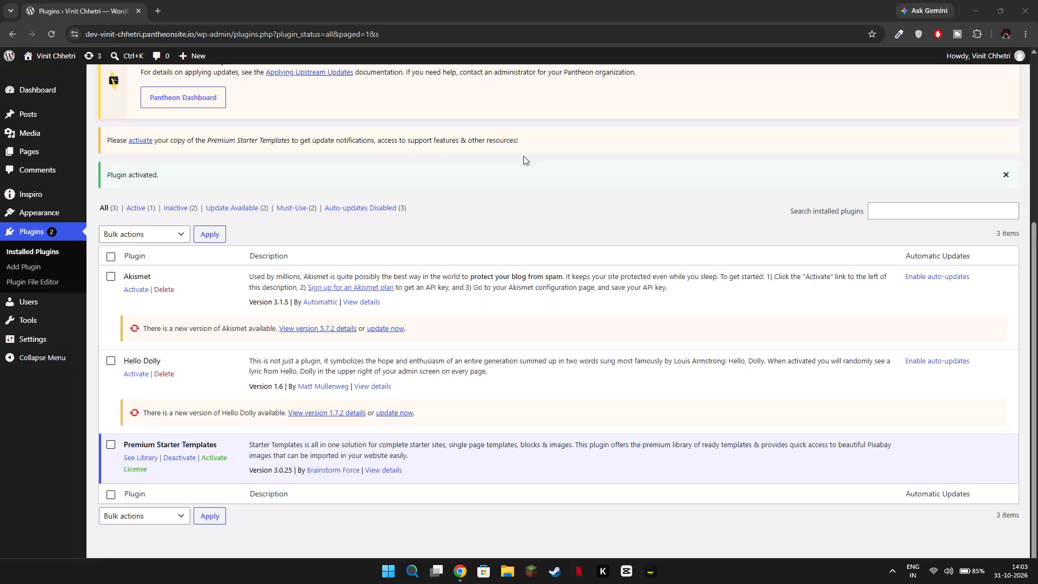
Open a new browser tab alongside the WordPress plugins page.
scroll(523, 156, up, 5)
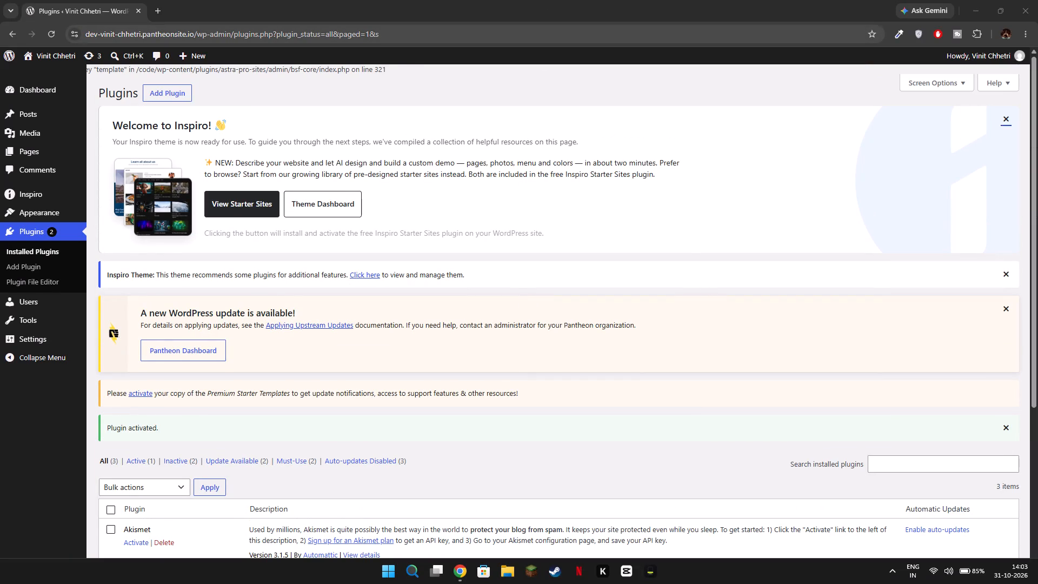
click(155, 9)
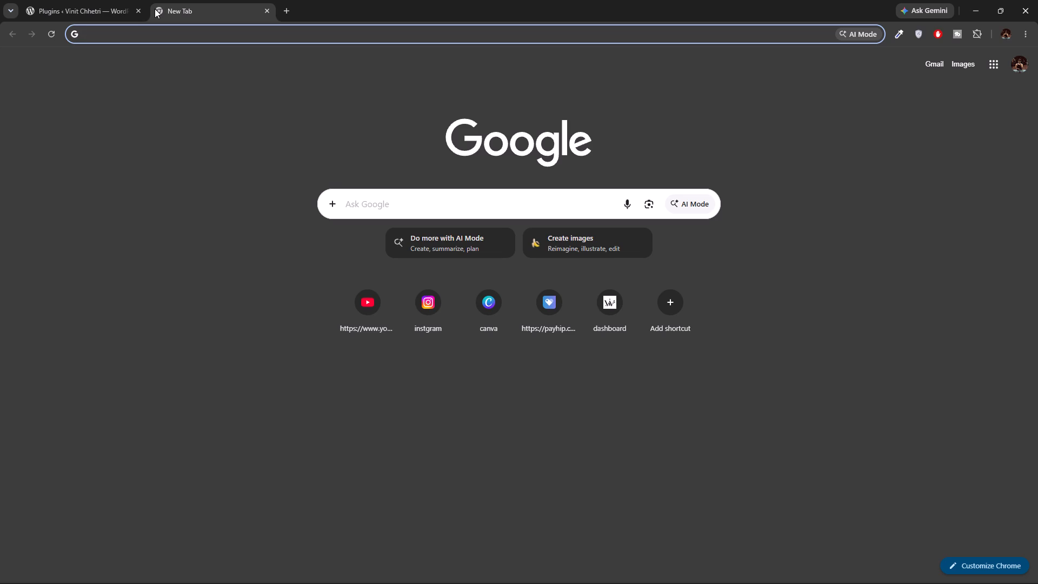
click(155, 9)
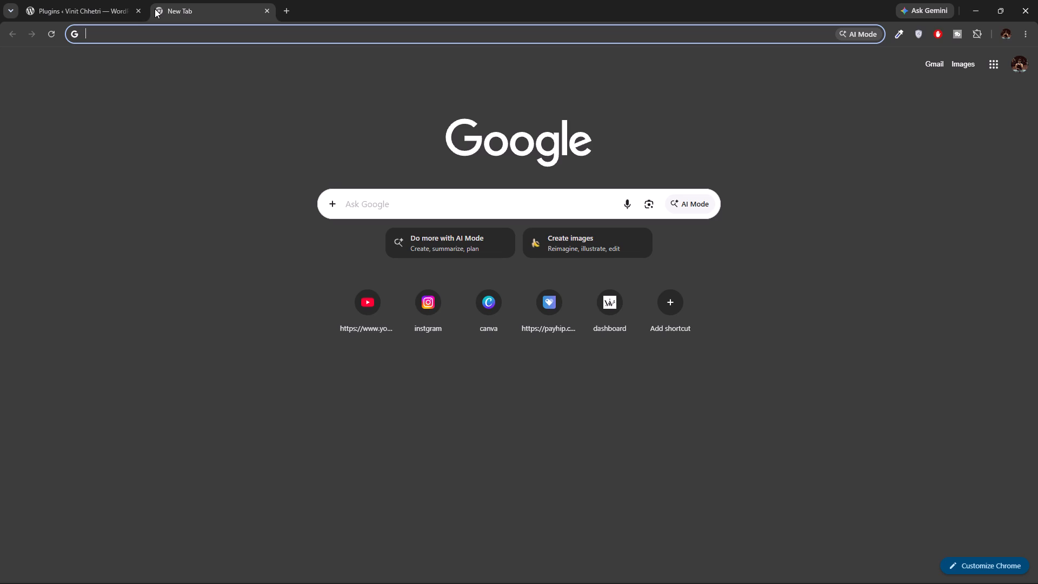
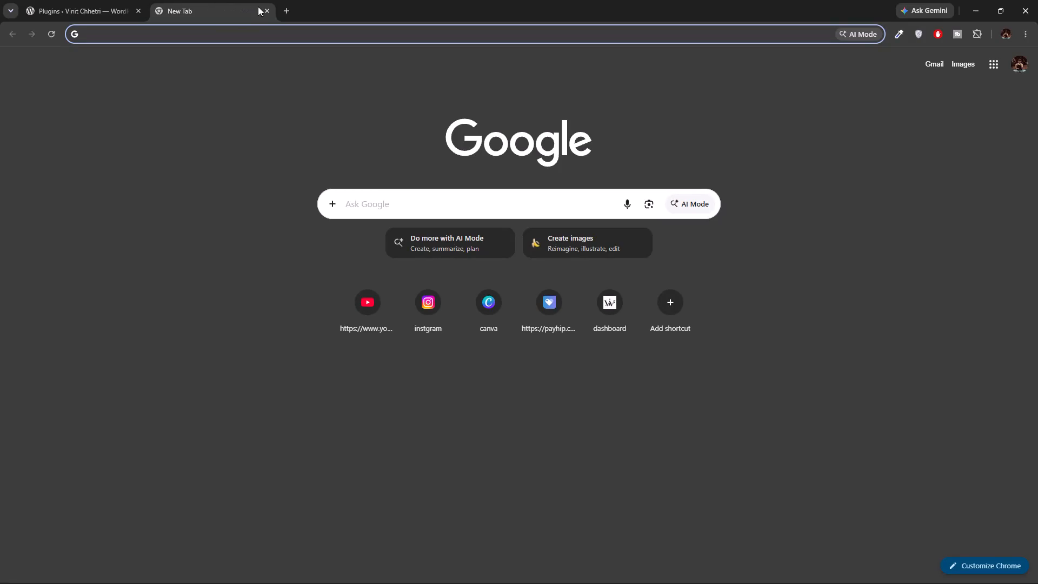
Close the blank new tab and return to the WordPress Plugins page.
click(267, 8)
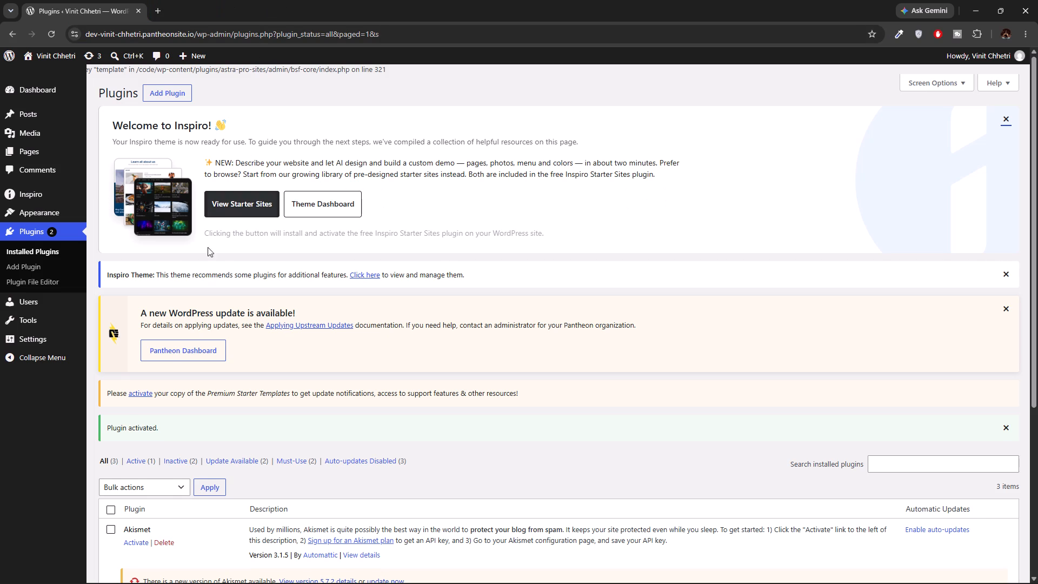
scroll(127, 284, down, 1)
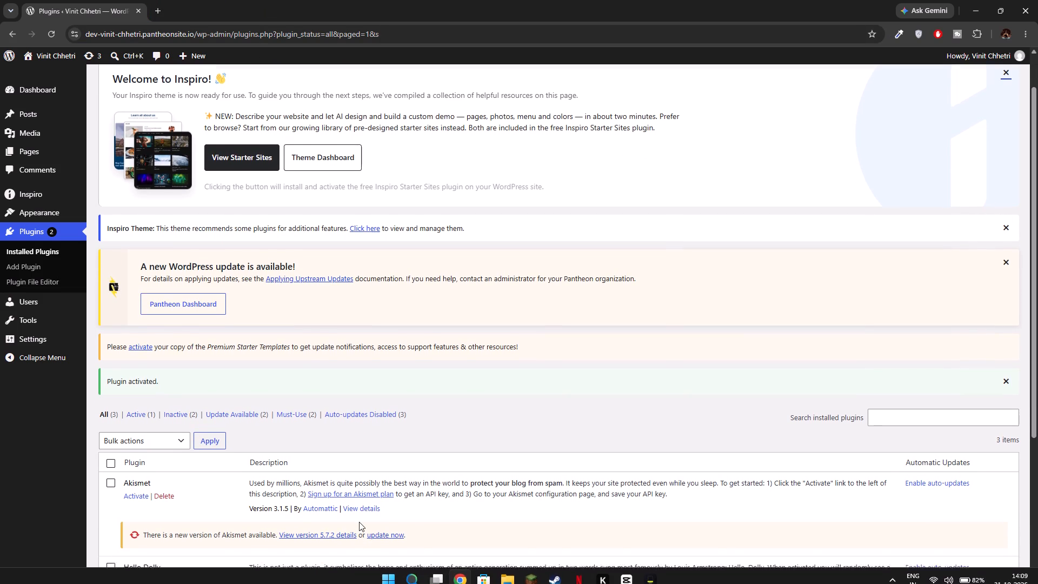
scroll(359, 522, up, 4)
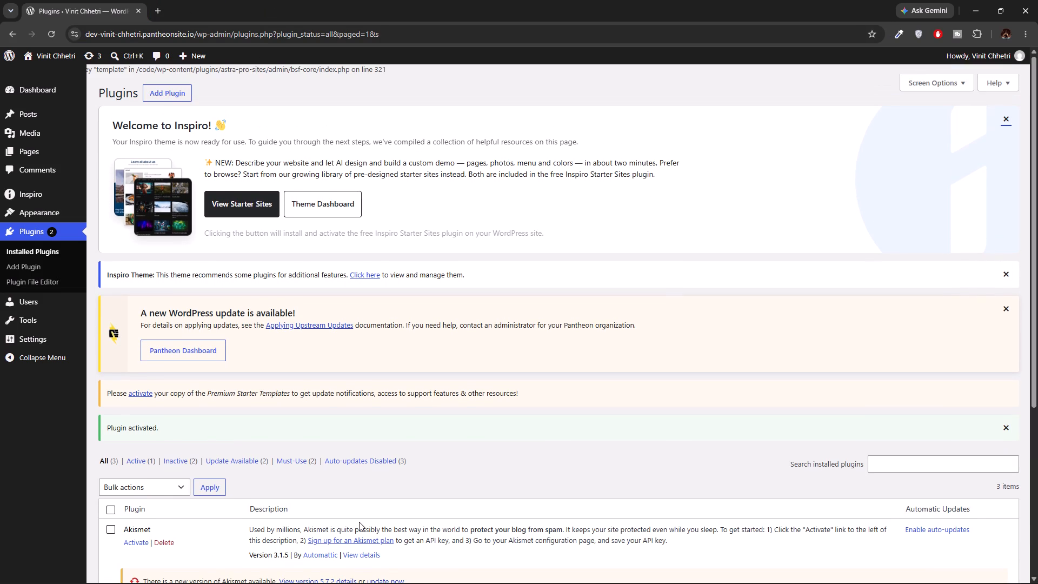
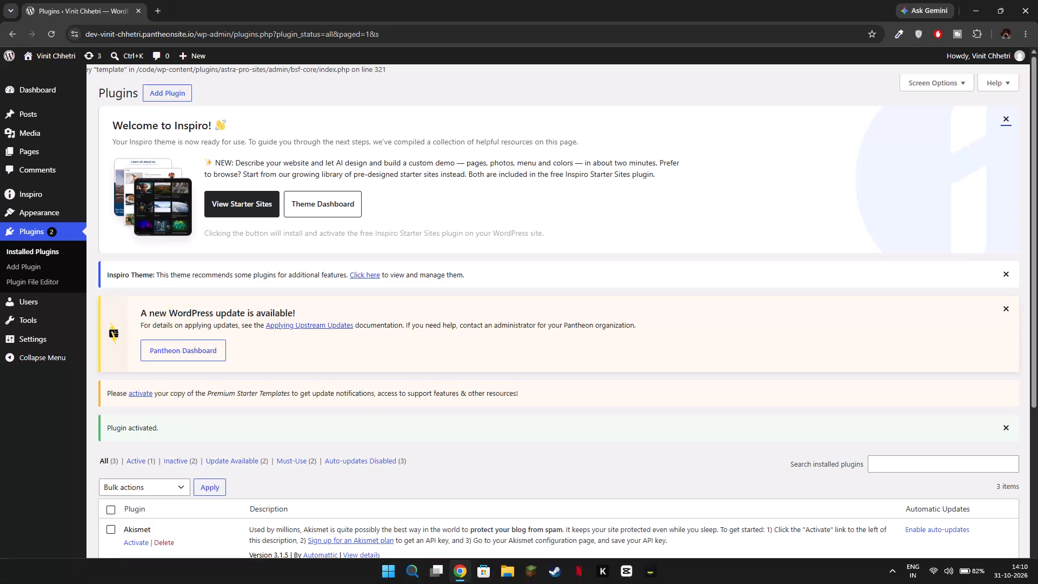
Check the Premium Starter Templates entry in the installed plugins list.
scroll(425, 488, down, 4)
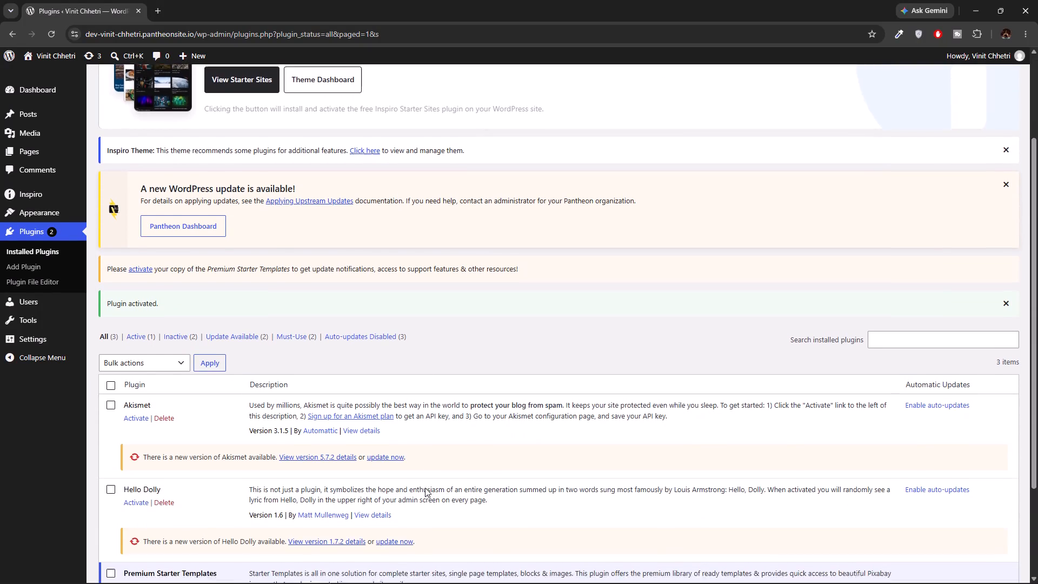
scroll(425, 488, down, 1)
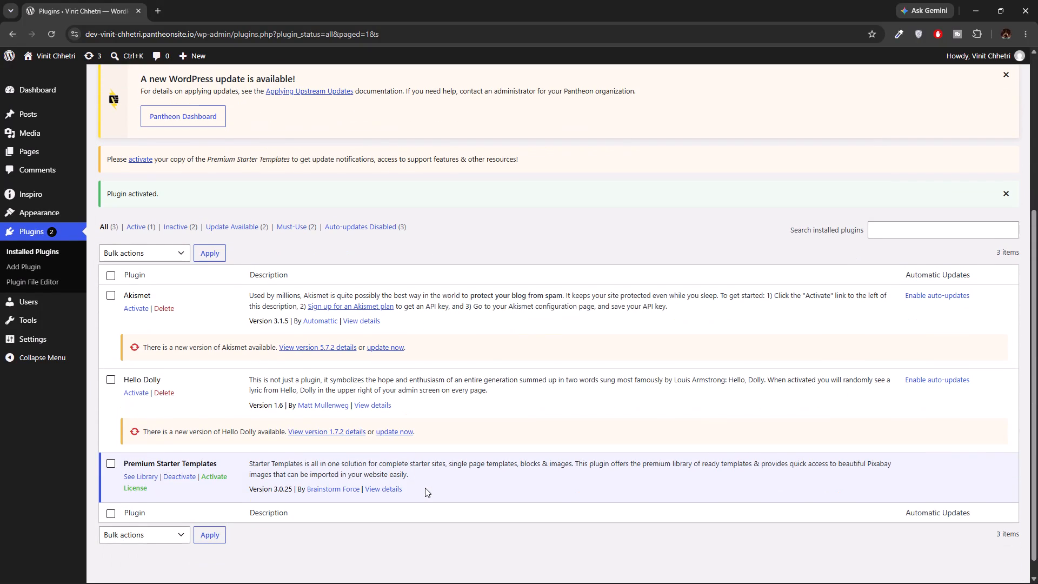
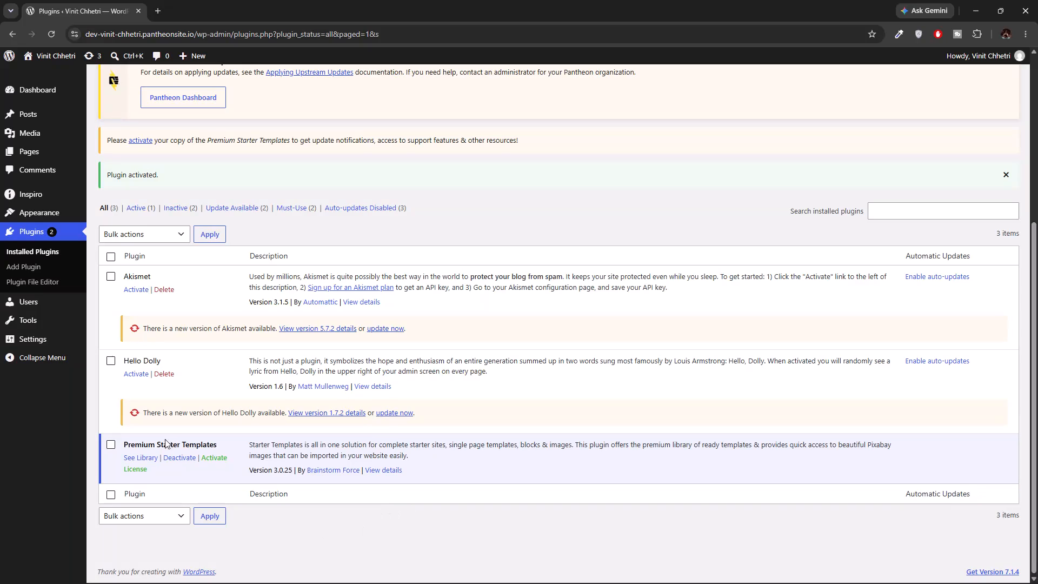
Open the Premium Starter Templates plugin's library, reload its page, and reopen it from the installed plugins list.
click(147, 462)
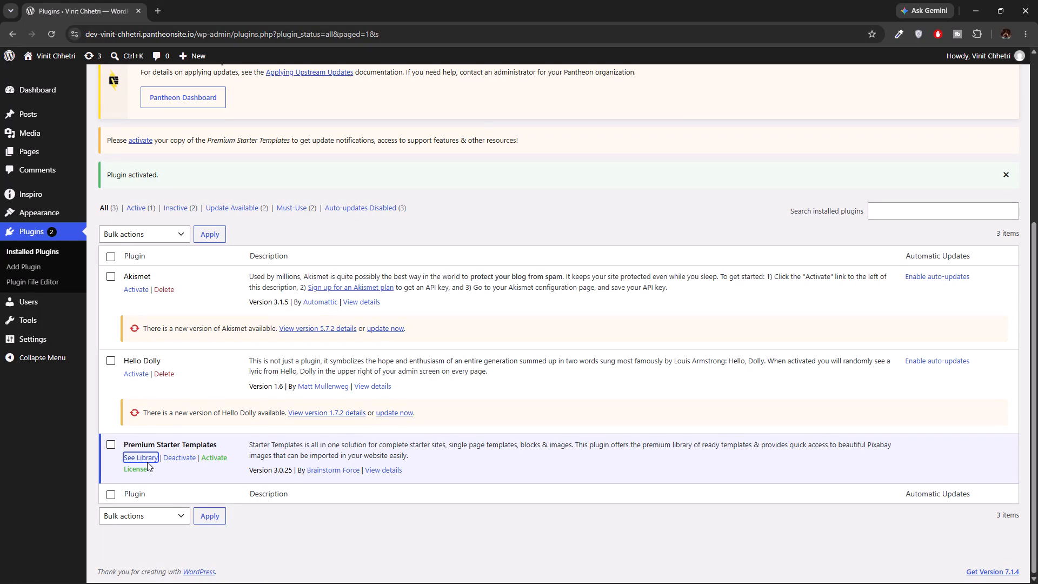
click(134, 459)
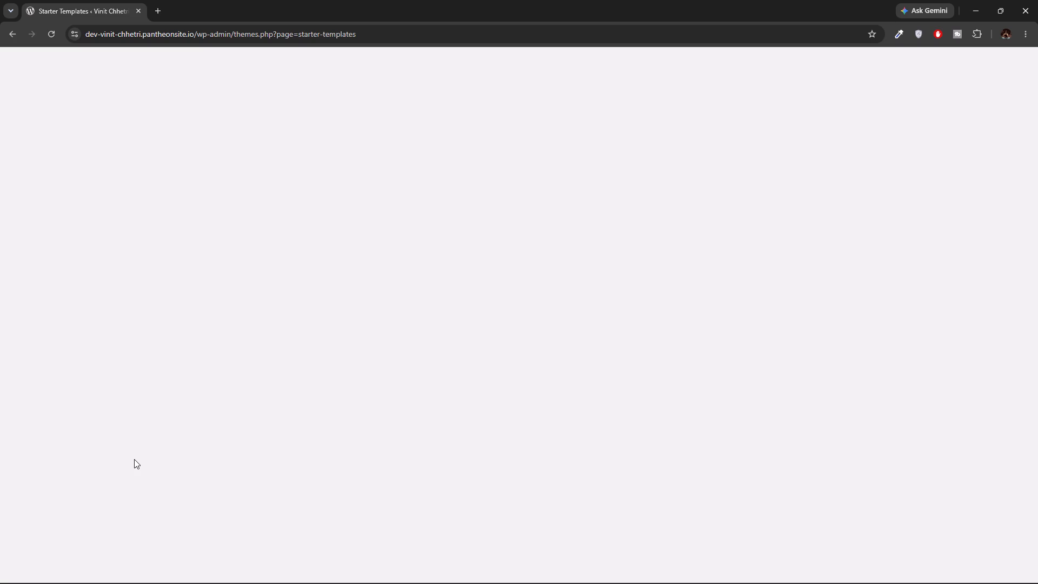
click(48, 32)
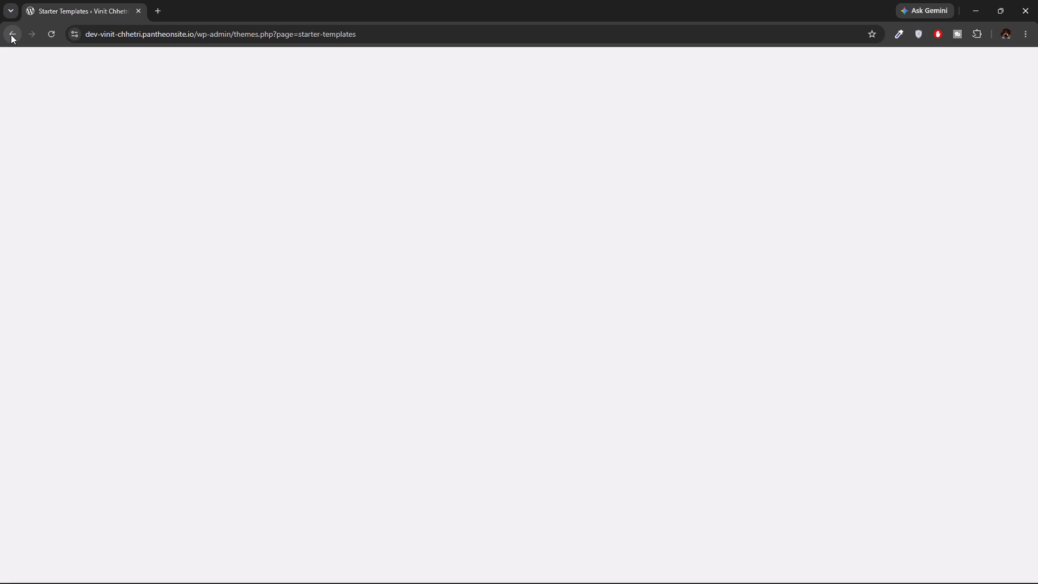
click(11, 35)
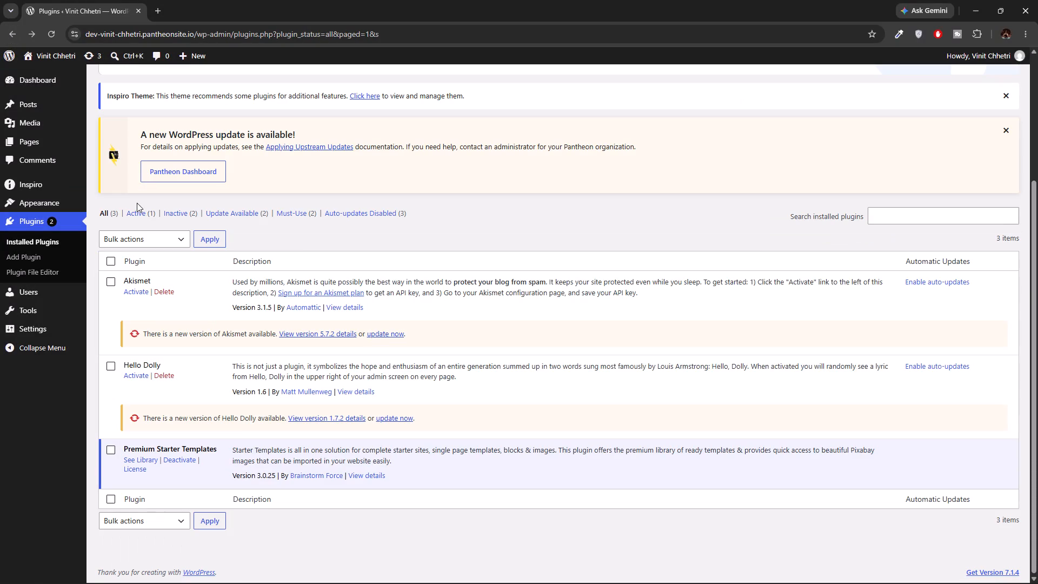
click(136, 460)
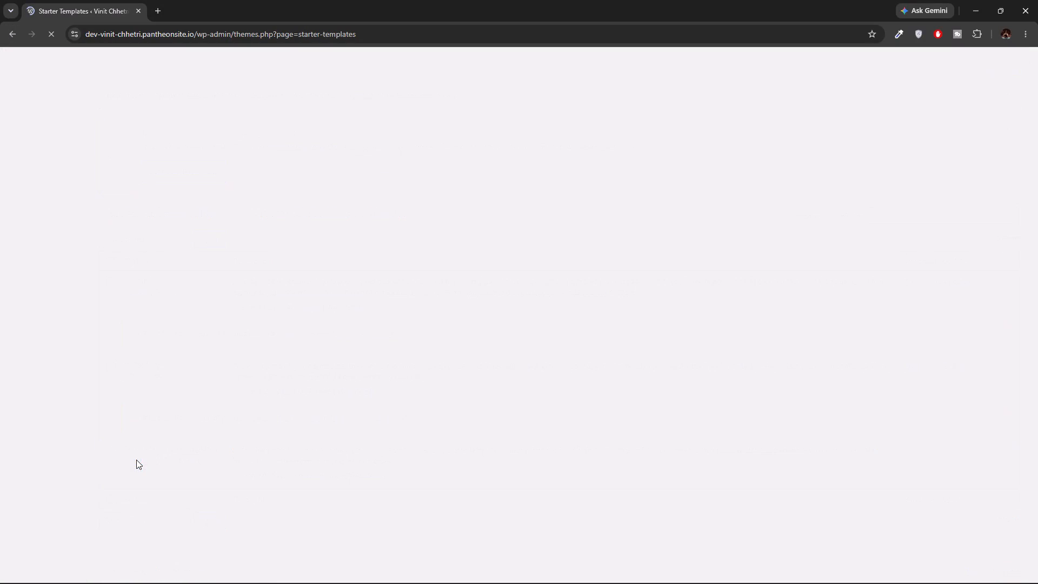
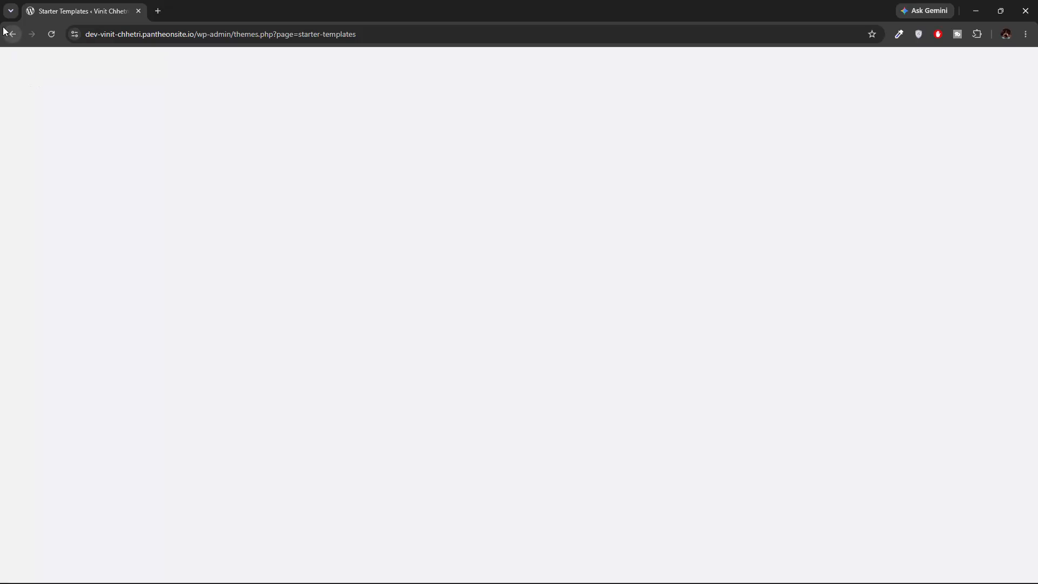
Return to the installed plugins list and filter it to show only active plugins.
click(3, 26)
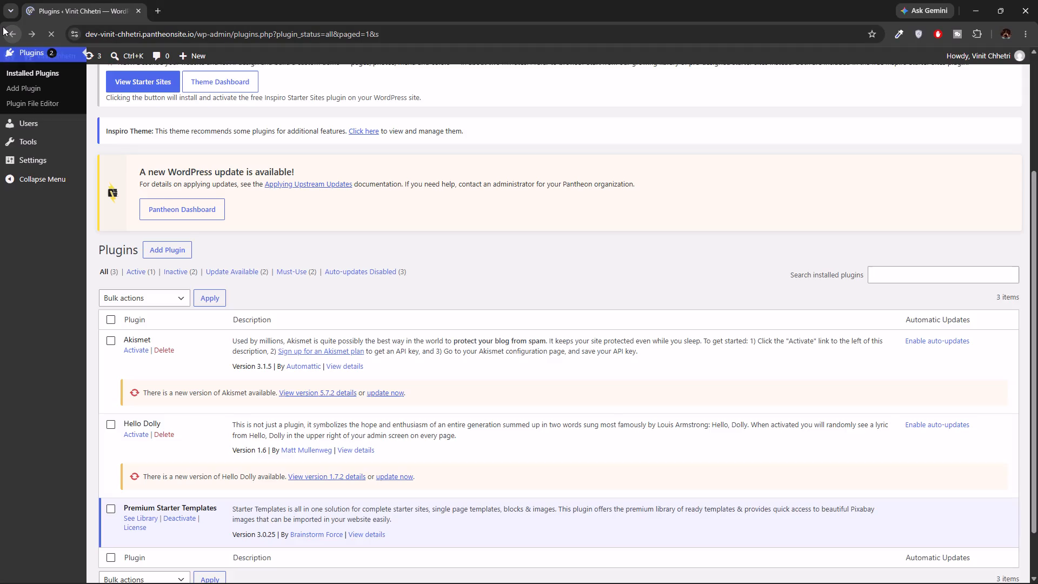
drag(3, 26, 159, 230)
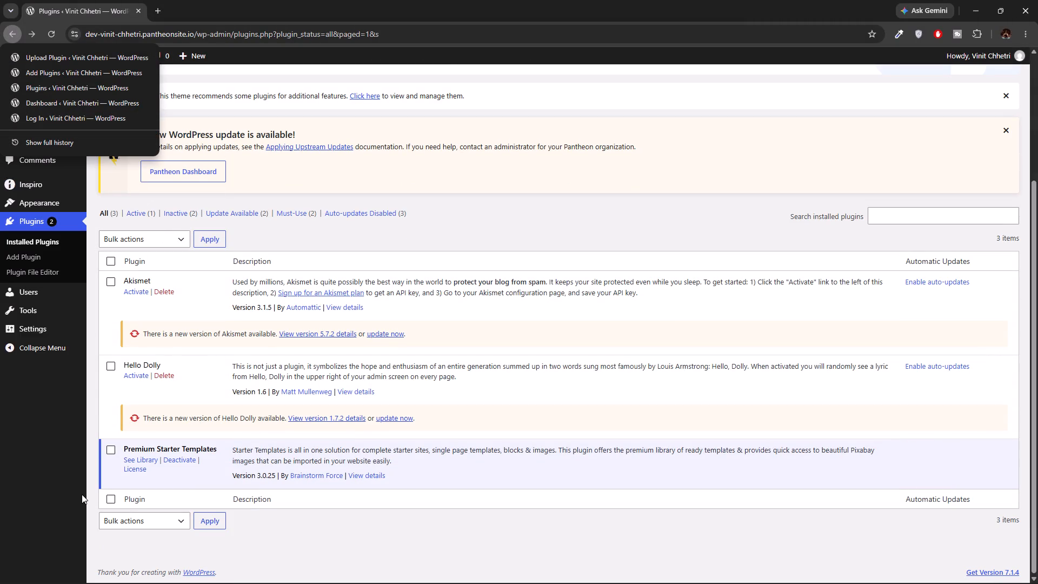
click(55, 443)
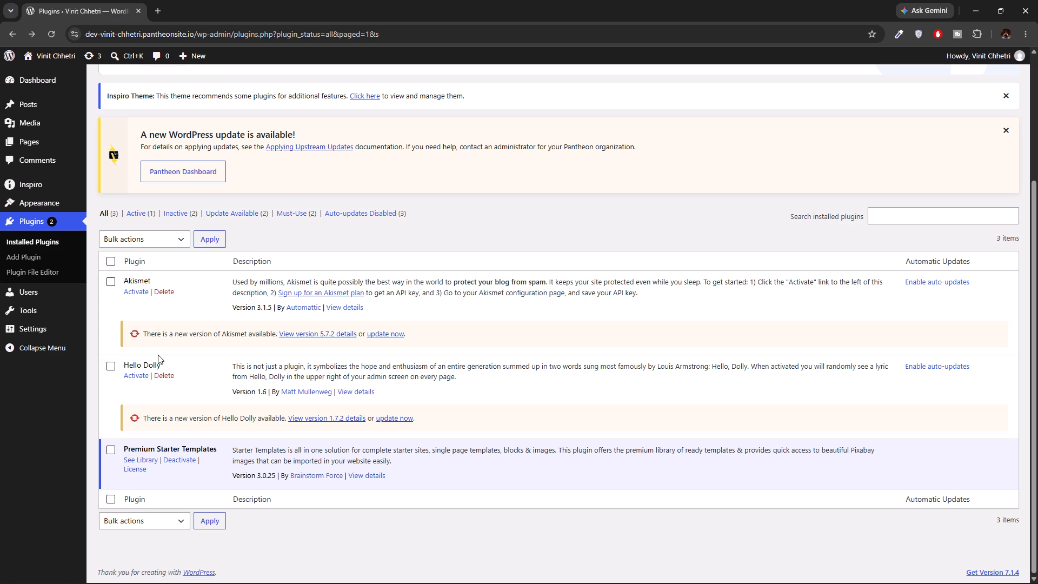
click(136, 213)
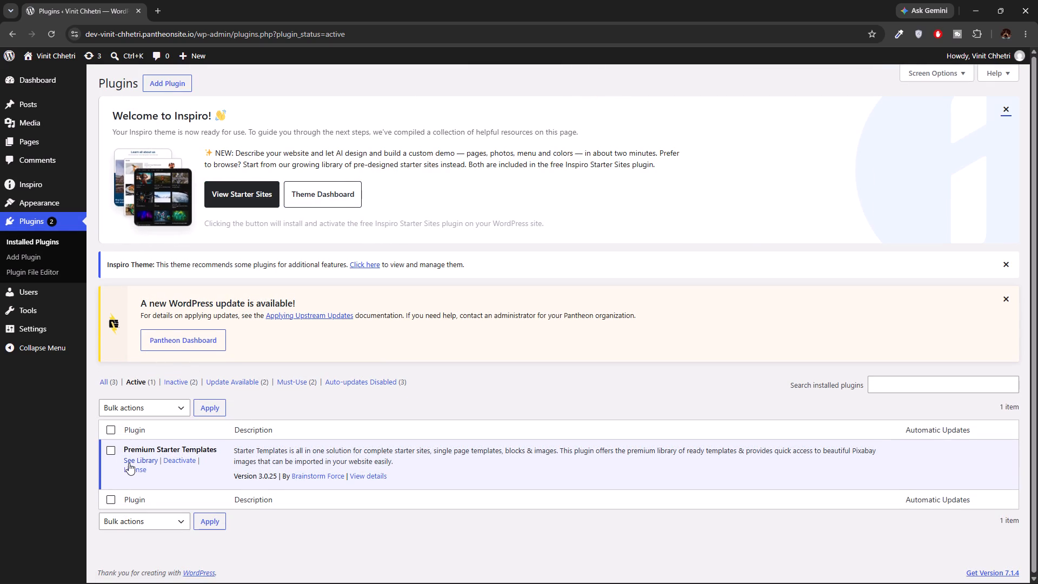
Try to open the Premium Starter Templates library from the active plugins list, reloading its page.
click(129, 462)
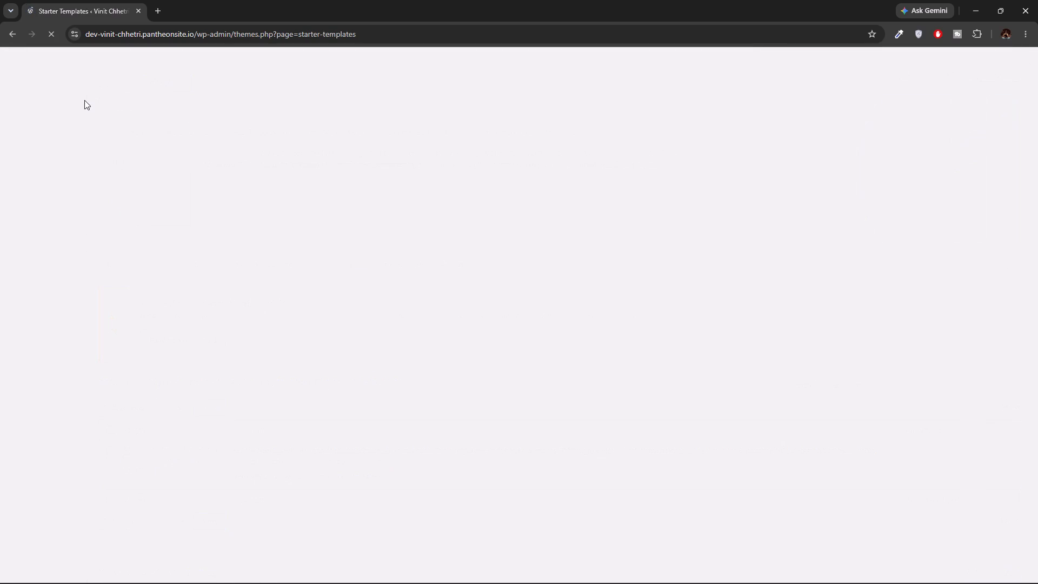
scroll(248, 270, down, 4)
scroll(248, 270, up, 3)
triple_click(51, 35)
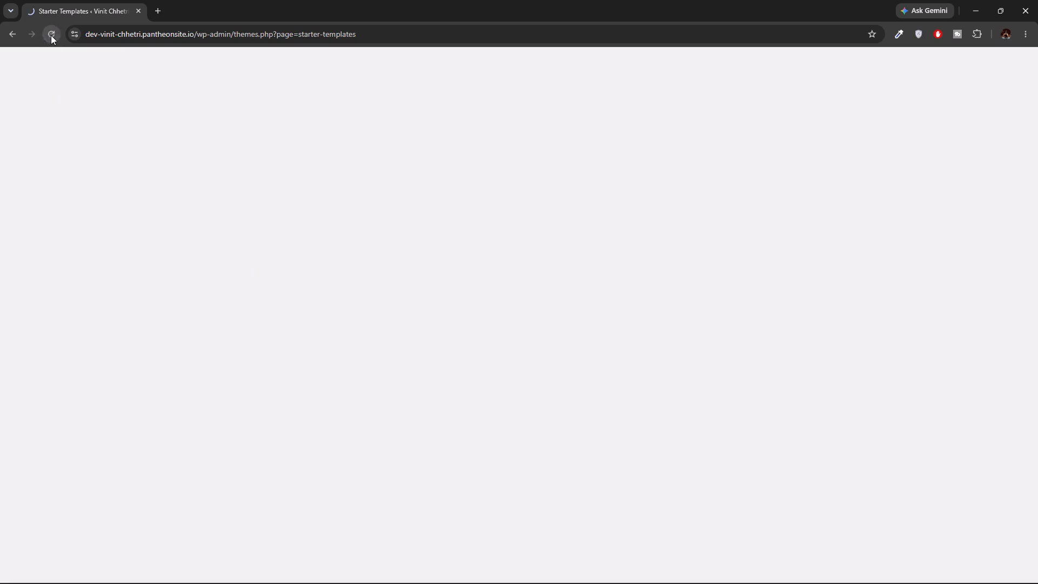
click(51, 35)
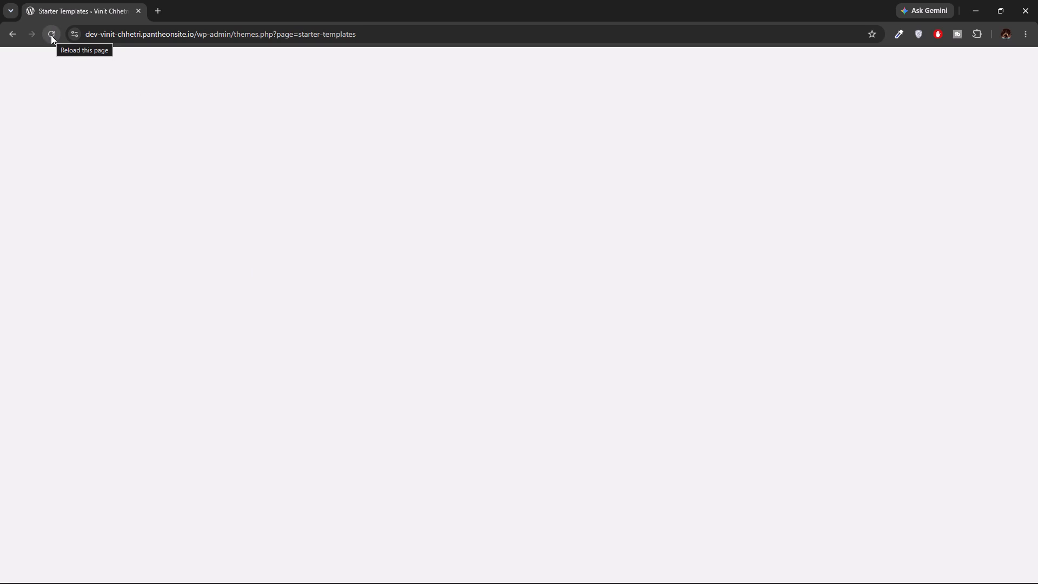
Go back to the installed plugins list and show all plugins, locating the Premium Starter Templates entry.
click(17, 35)
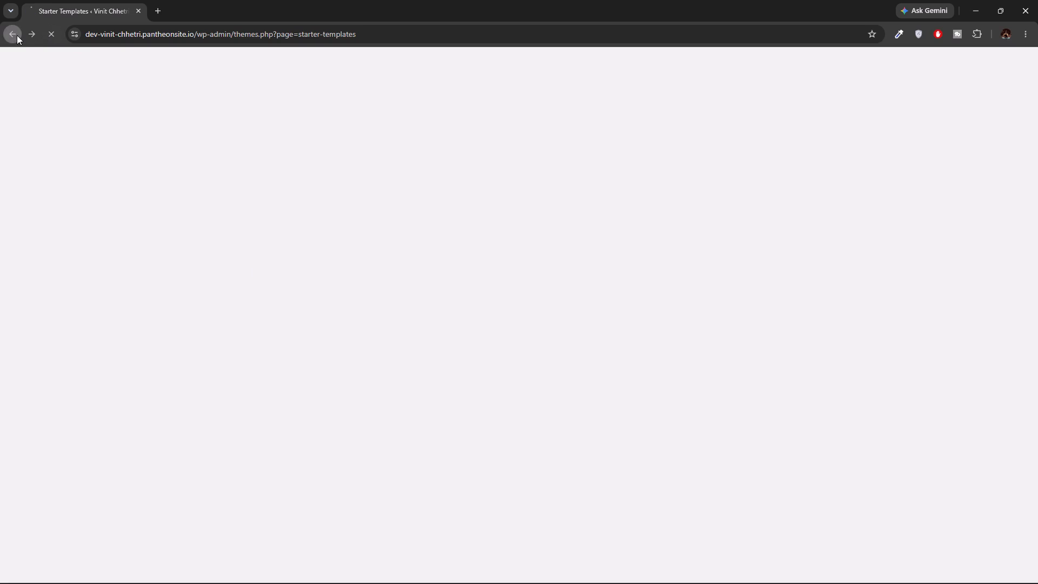
scroll(164, 301, down, 4)
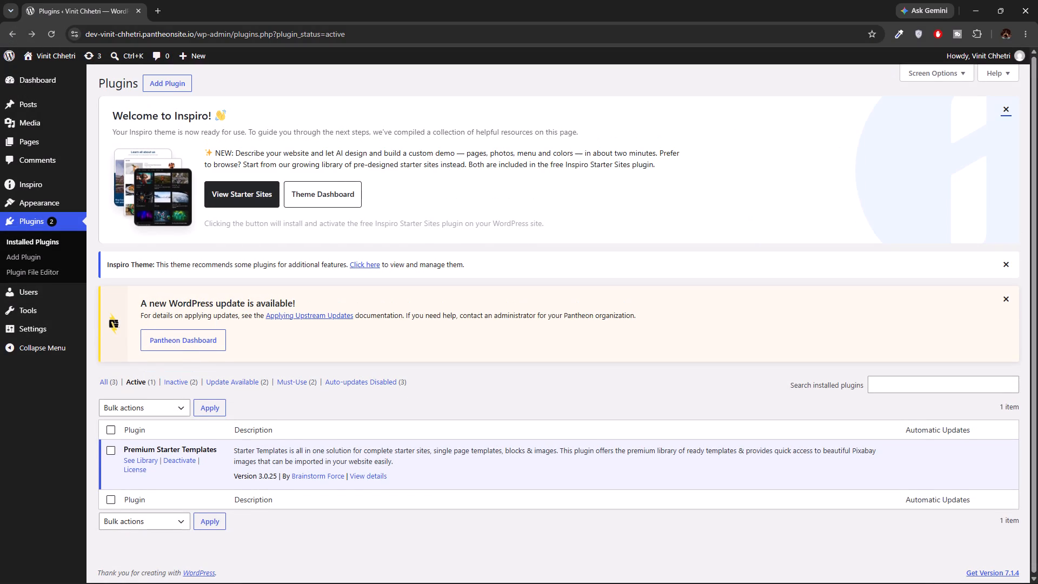
scroll(164, 301, up, 3)
click(111, 381)
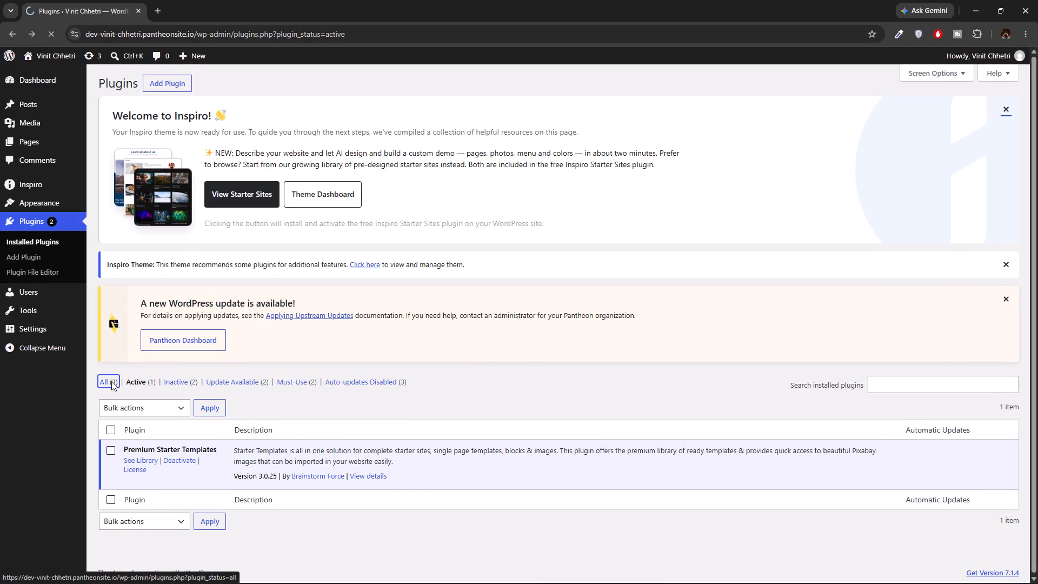
scroll(145, 439, down, 3)
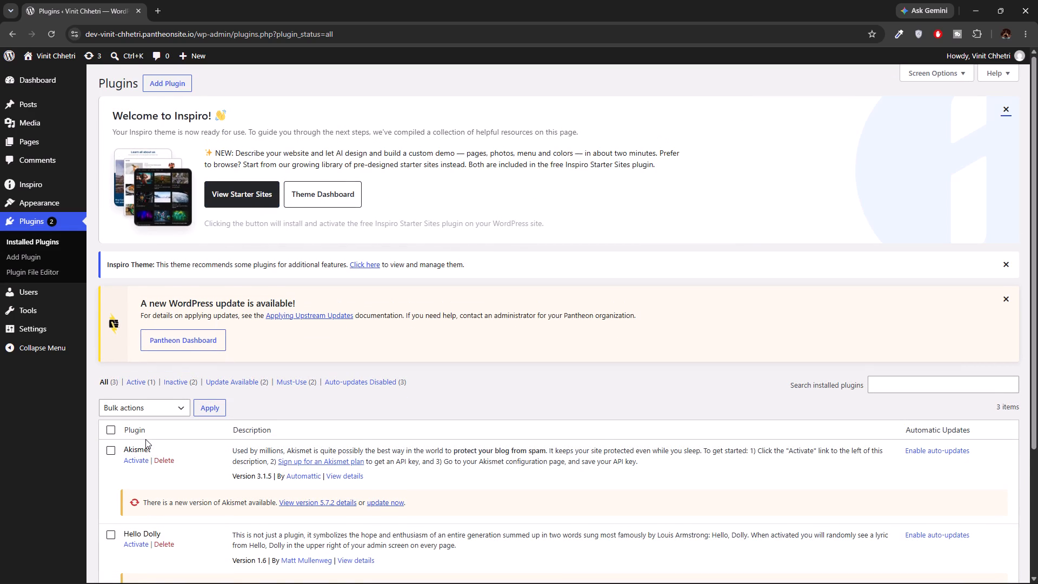
scroll(144, 424, down, 5)
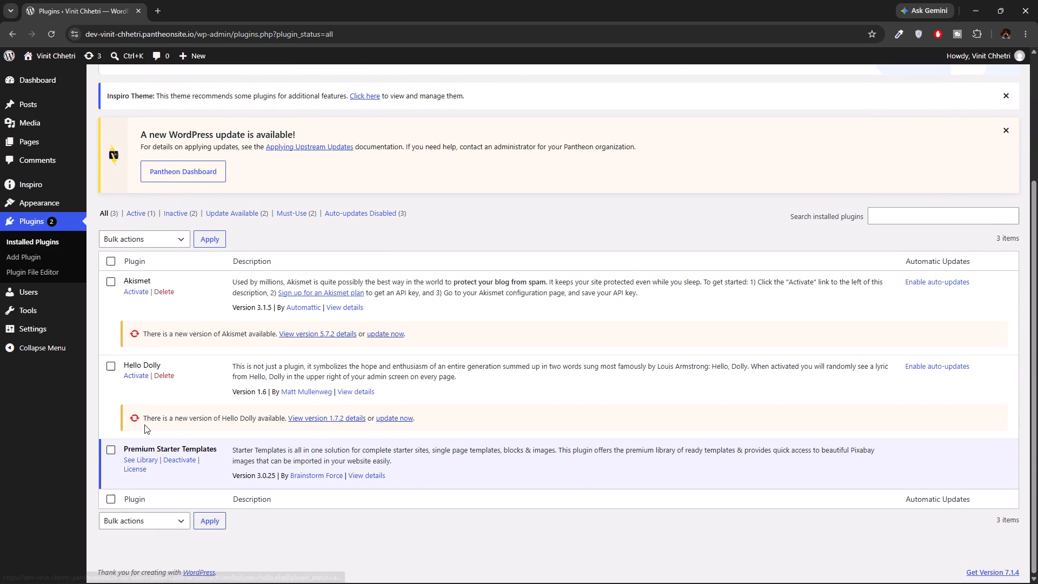
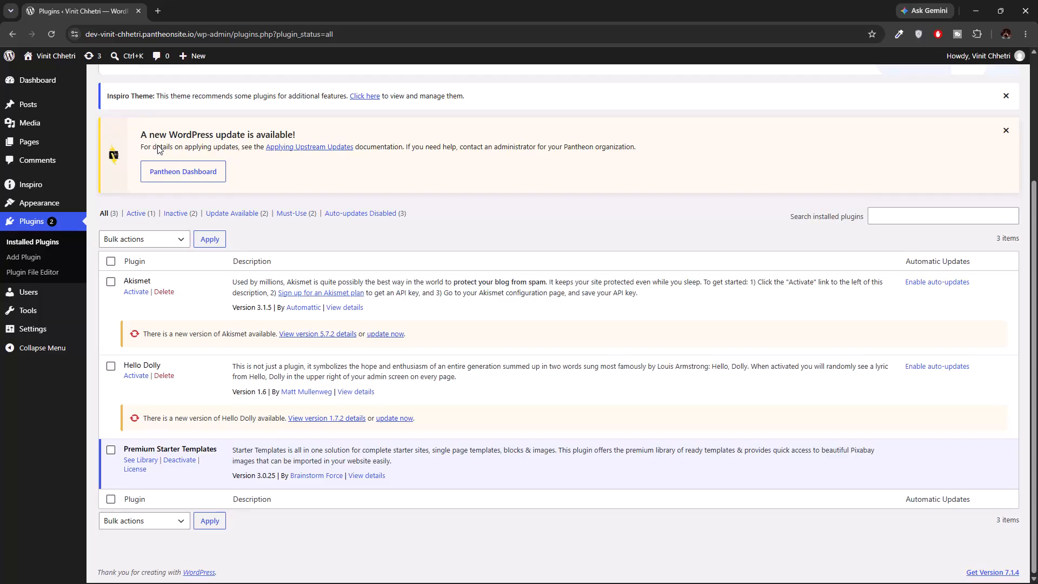
Open a new browser tab and bring up the list of signed-in Google accounts.
click(158, 5)
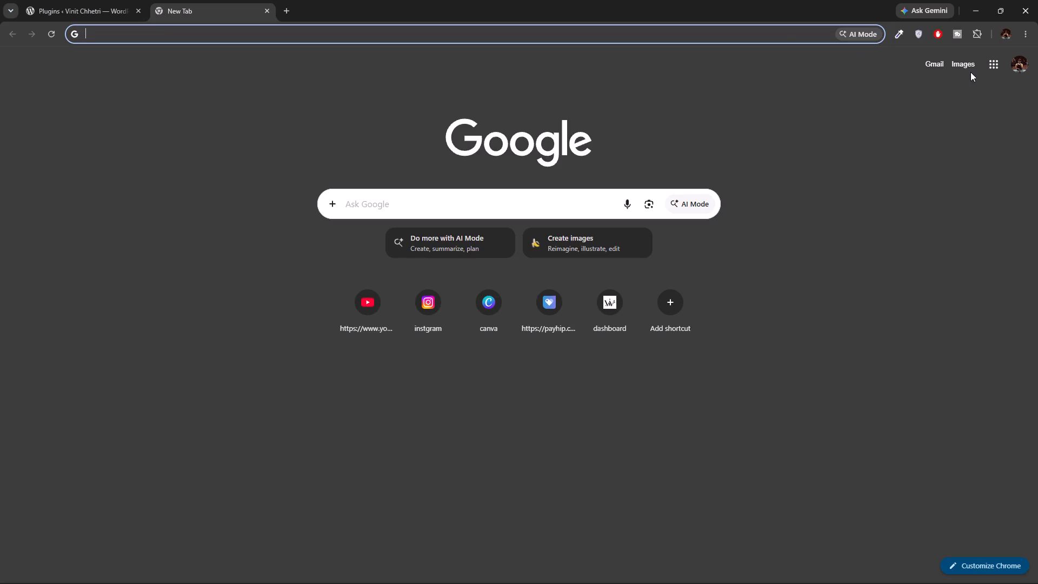
click(1020, 60)
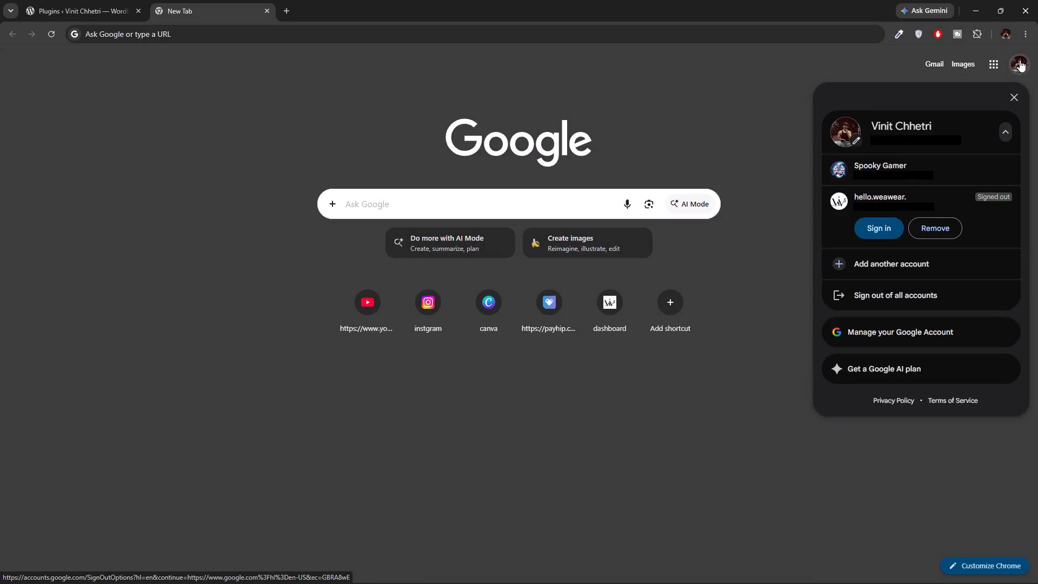
click(1020, 60)
click(1020, 60)
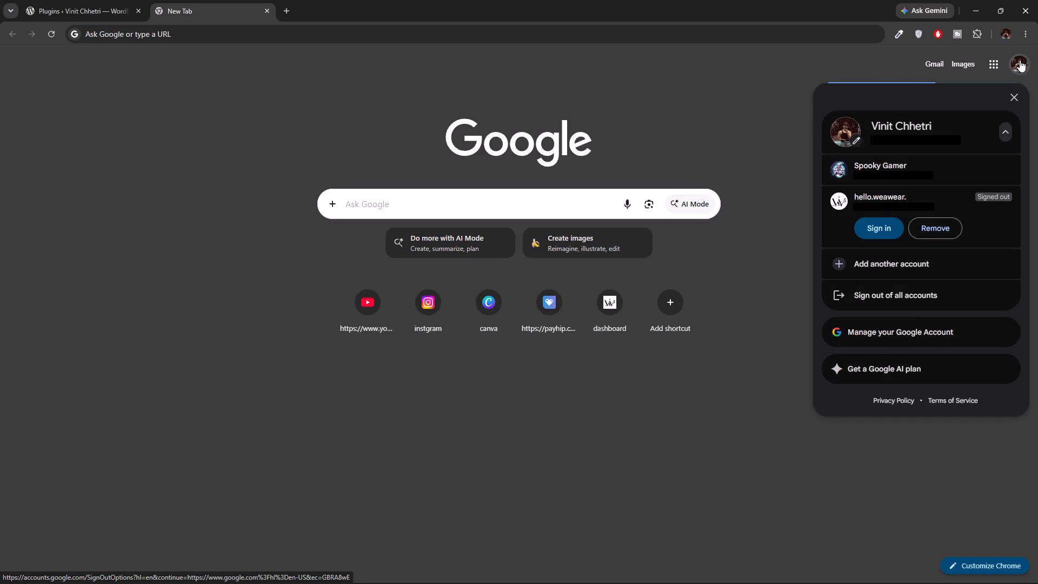
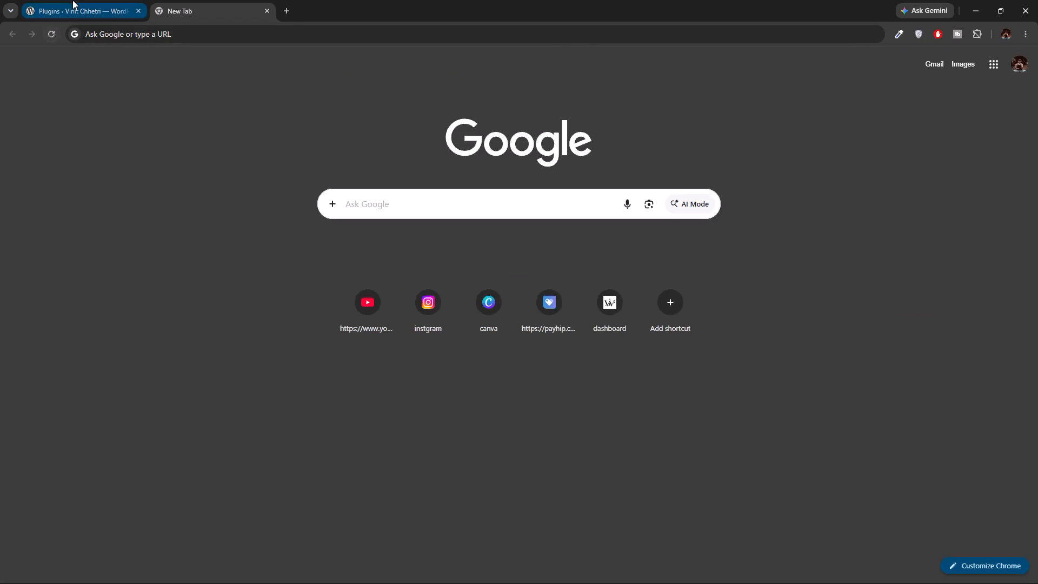
Return to the WordPress plugins tab, try to open the Premium Starter Templates library, and go back to the plugin list.
click(72, 0)
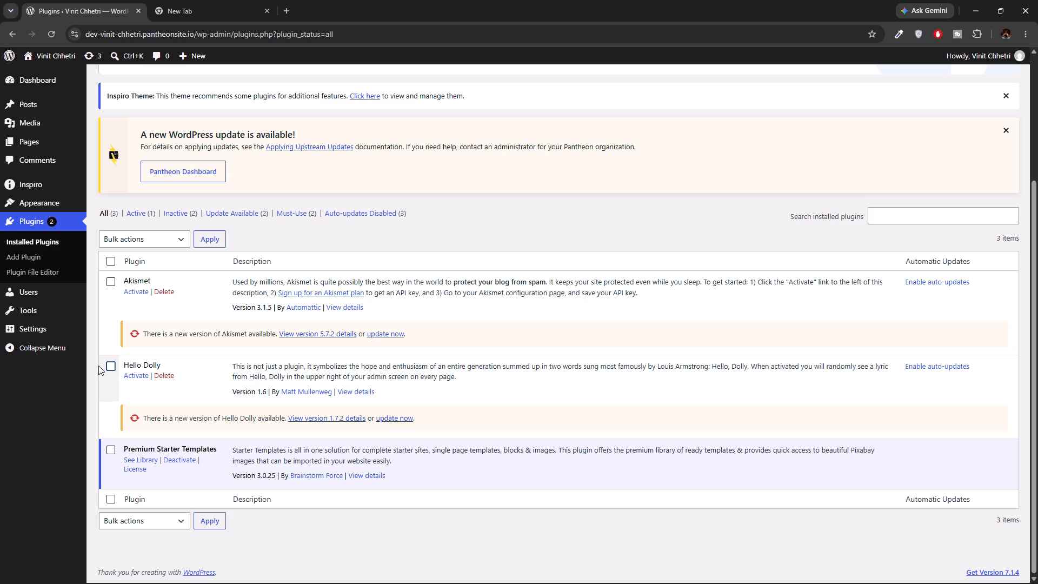
click(115, 451)
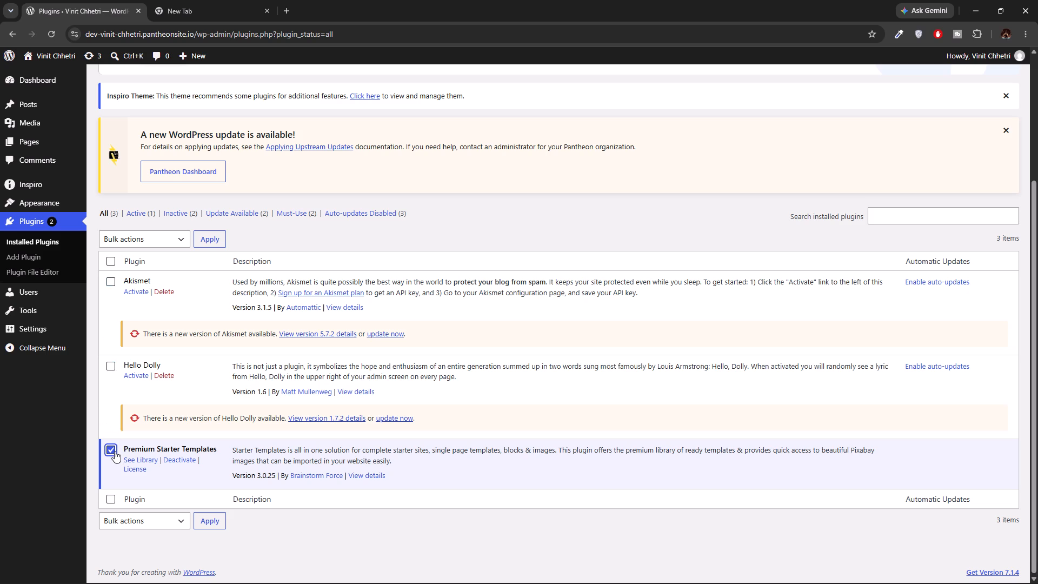
click(115, 451)
click(139, 460)
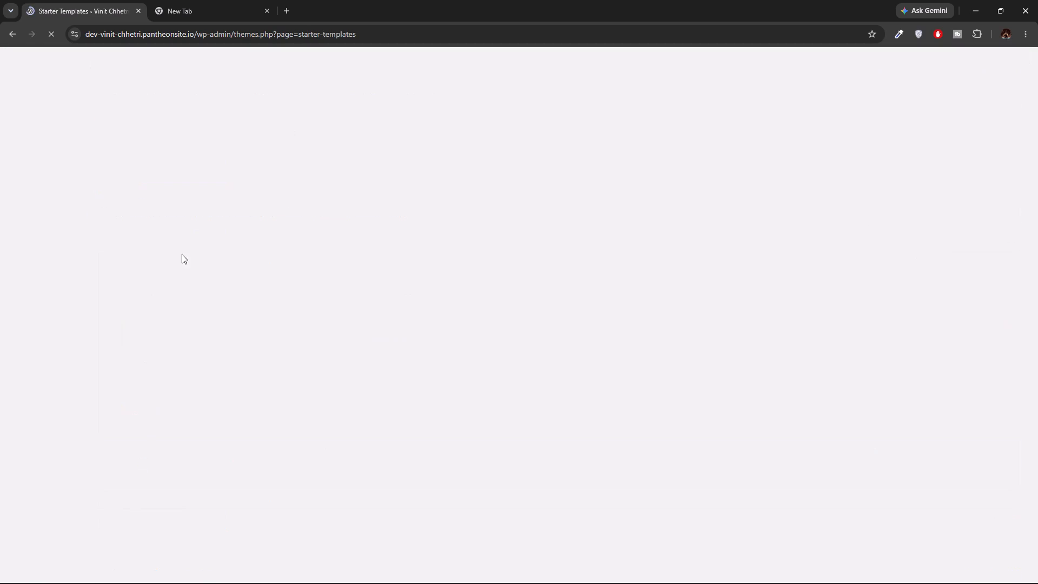
click(8, 32)
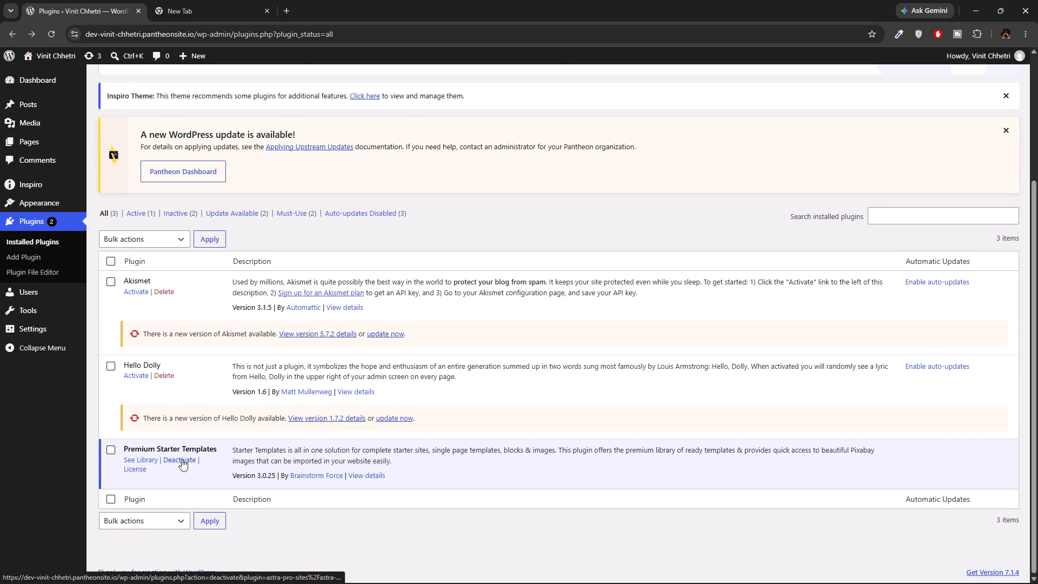
Deactivate the Premium Starter Templates plugin and delete it together with its data.
scroll(277, 299, up, 3)
scroll(255, 340, down, 1)
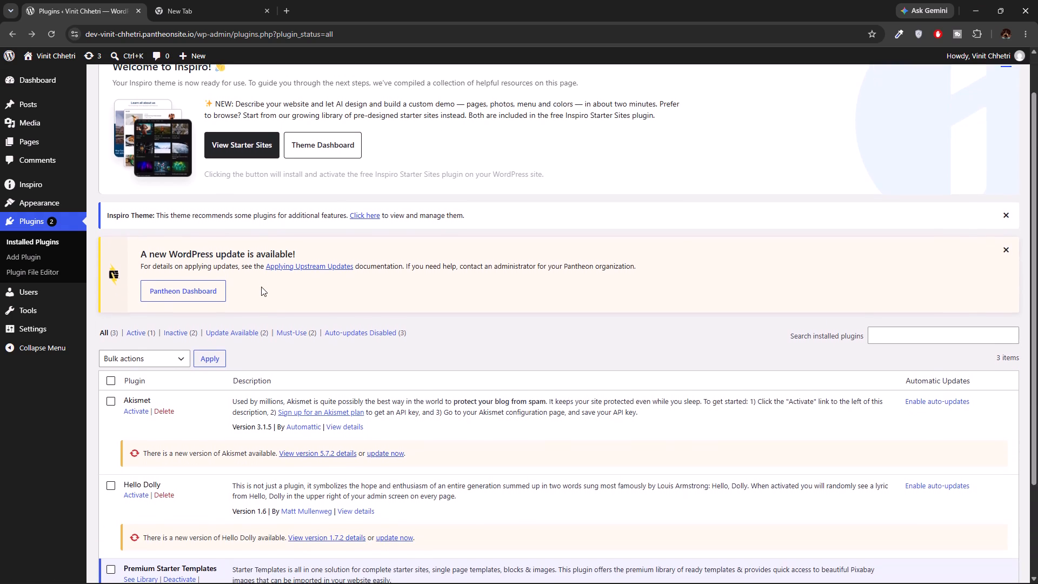
scroll(261, 287, down, 2)
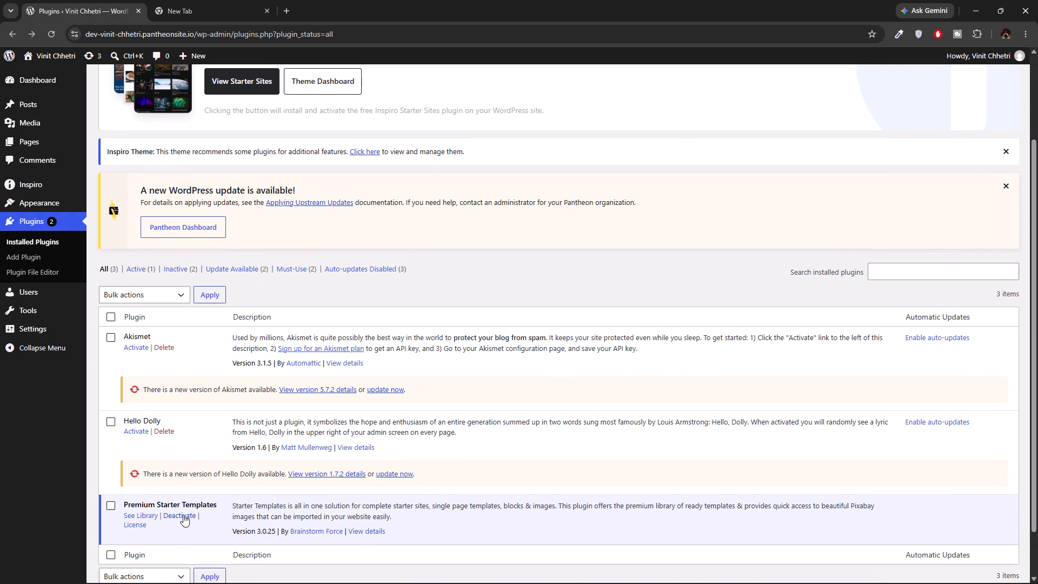
click(183, 514)
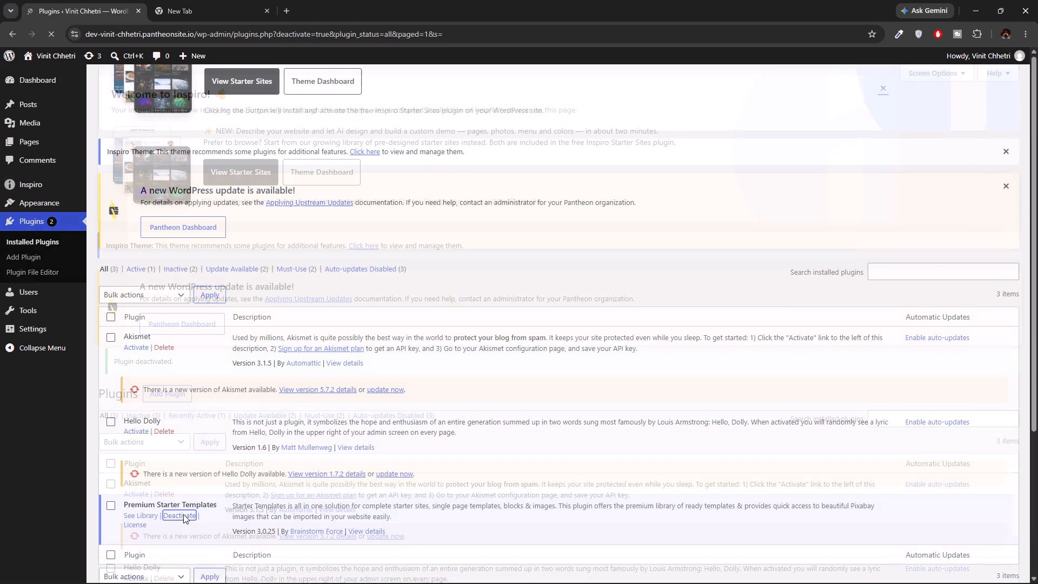
scroll(183, 514, down, 4)
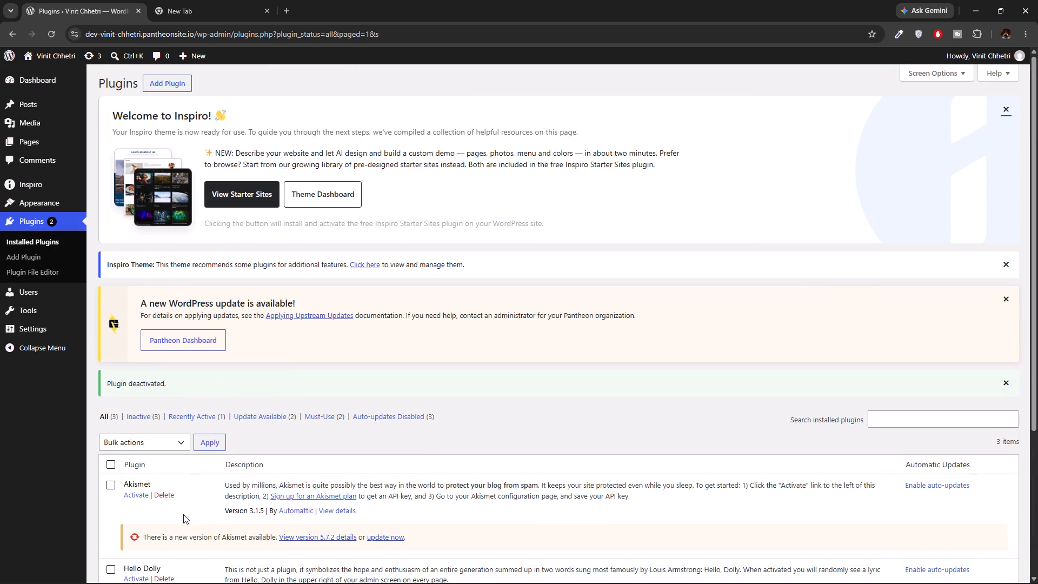
scroll(183, 514, down, 4)
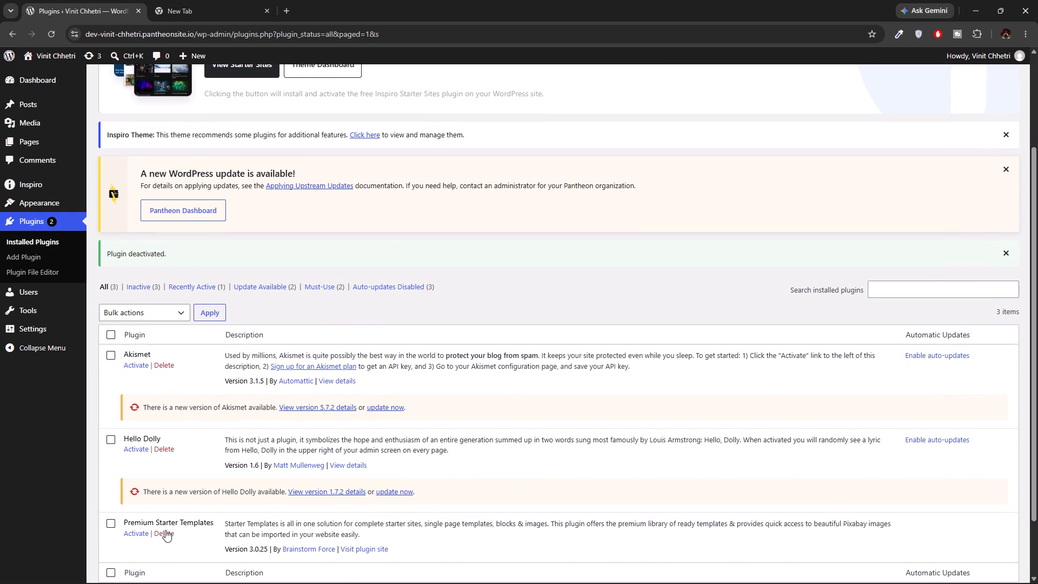
click(165, 530)
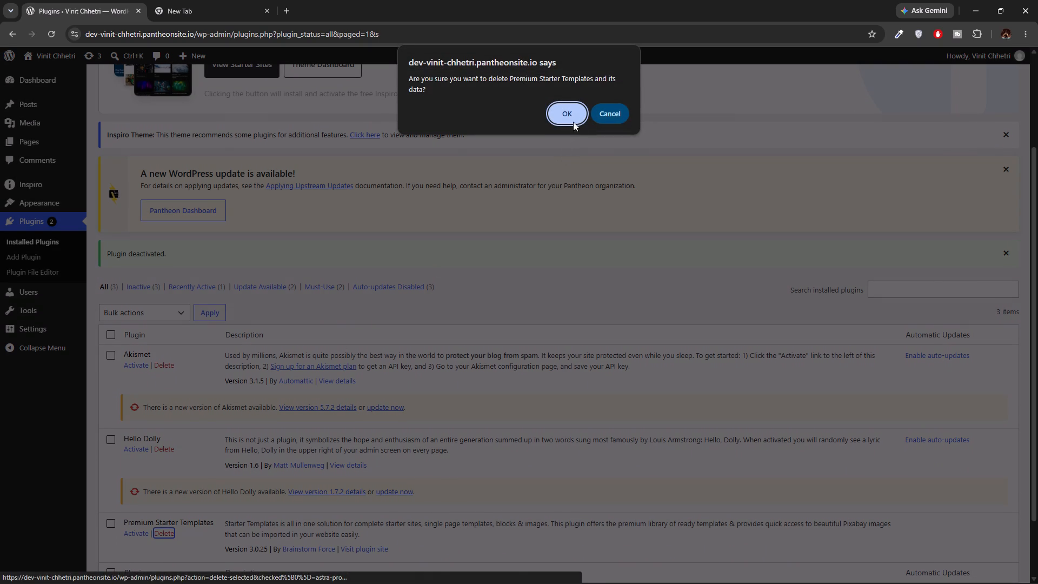
click(575, 108)
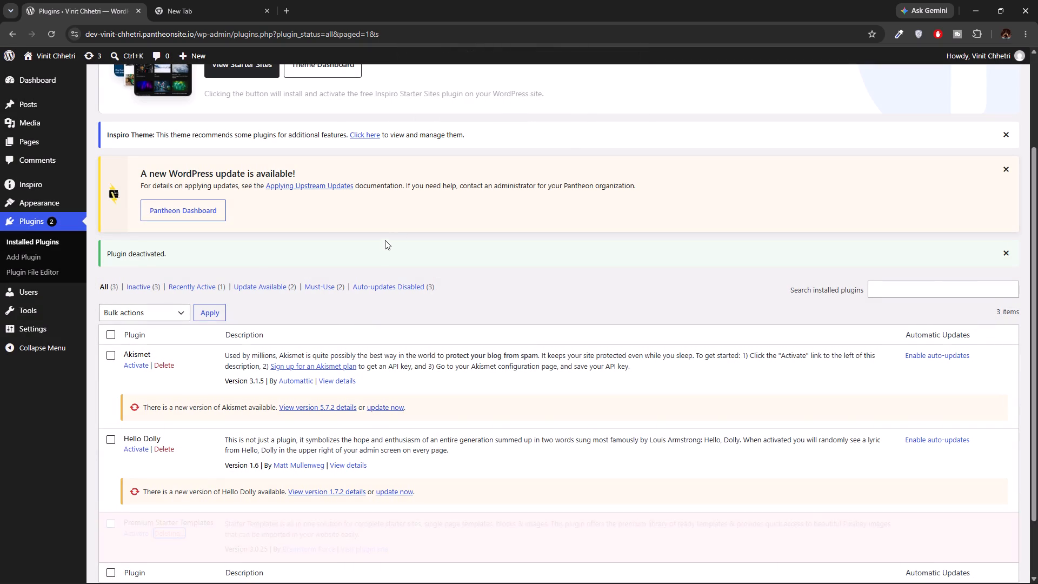
Upload astra-pro-sites.zip from the Downloads folder as a new plugin and install it.
scroll(383, 242, up, 5)
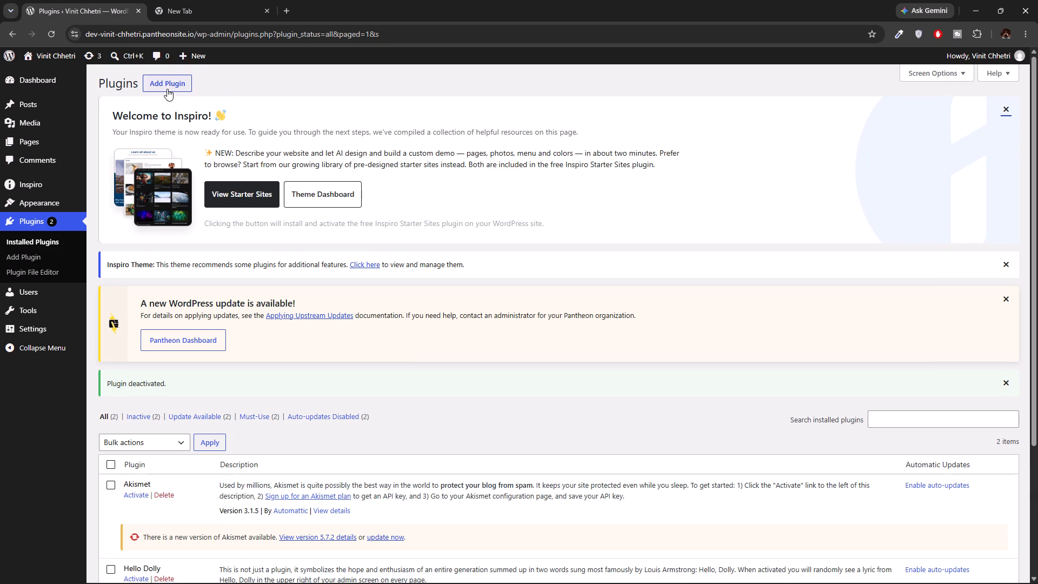
click(167, 89)
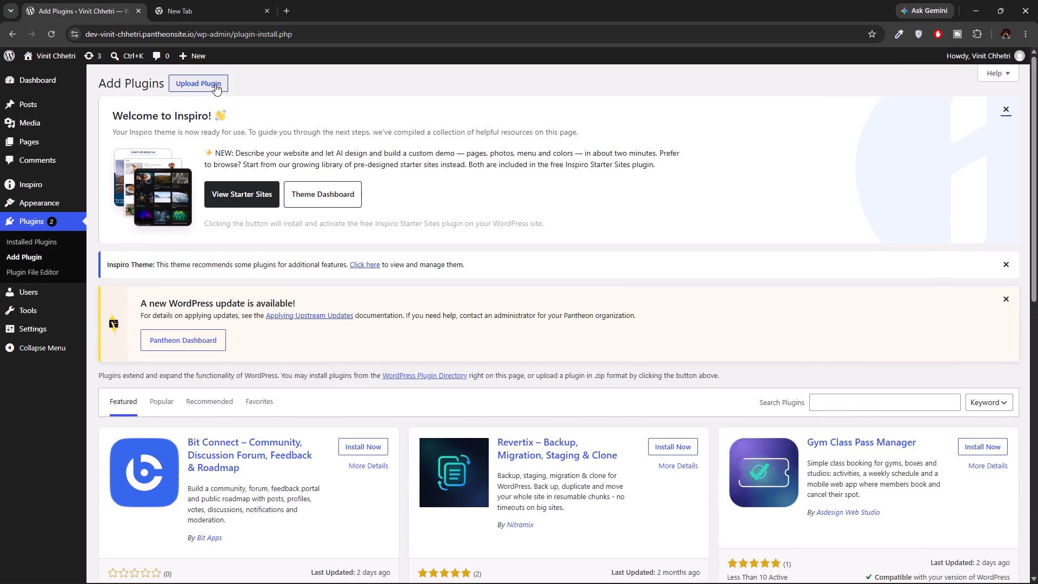
click(215, 84)
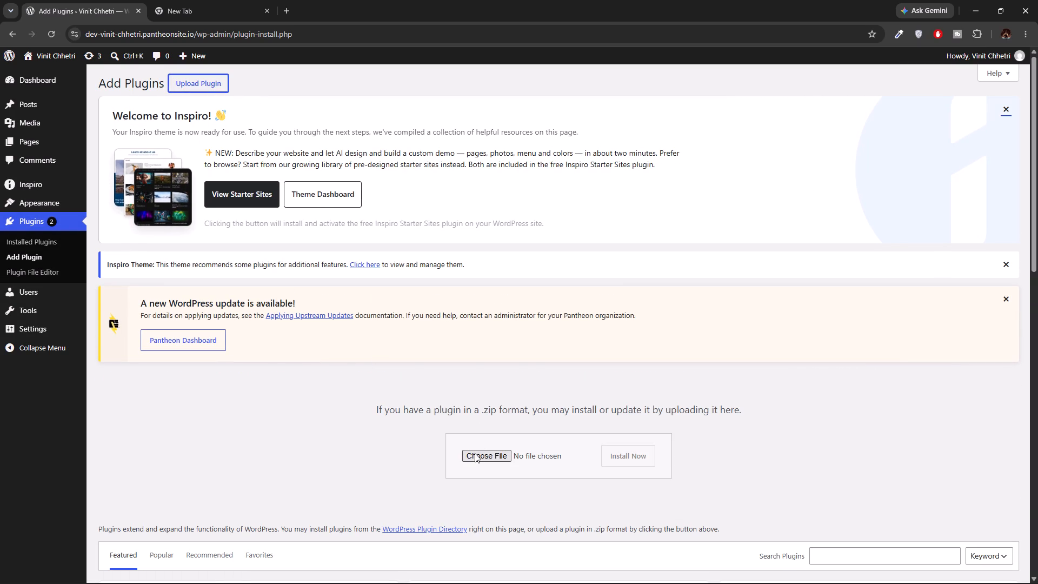
click(475, 453)
click(367, 254)
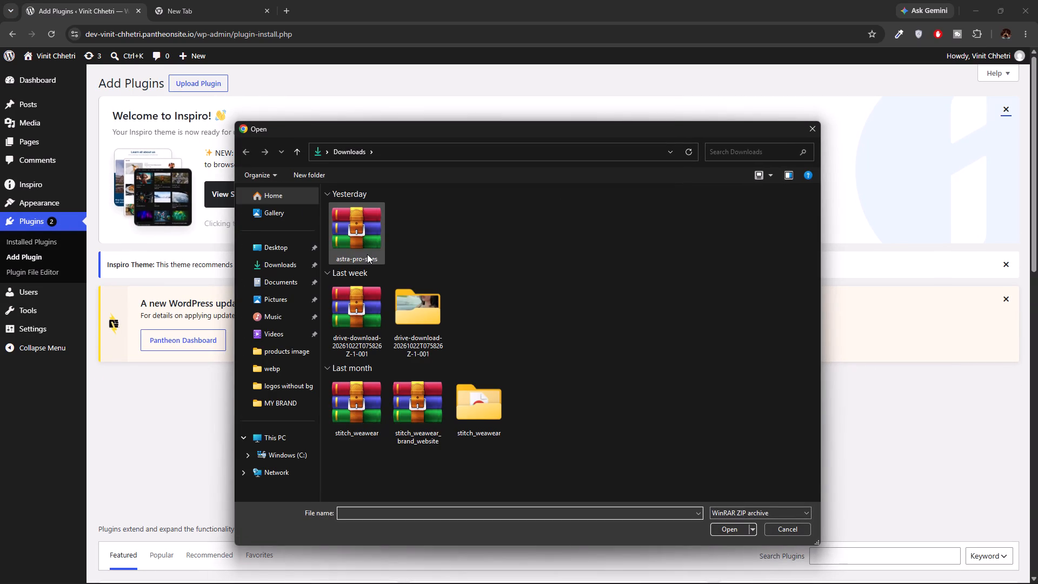
drag(722, 536, 725, 525)
click(725, 525)
click(651, 455)
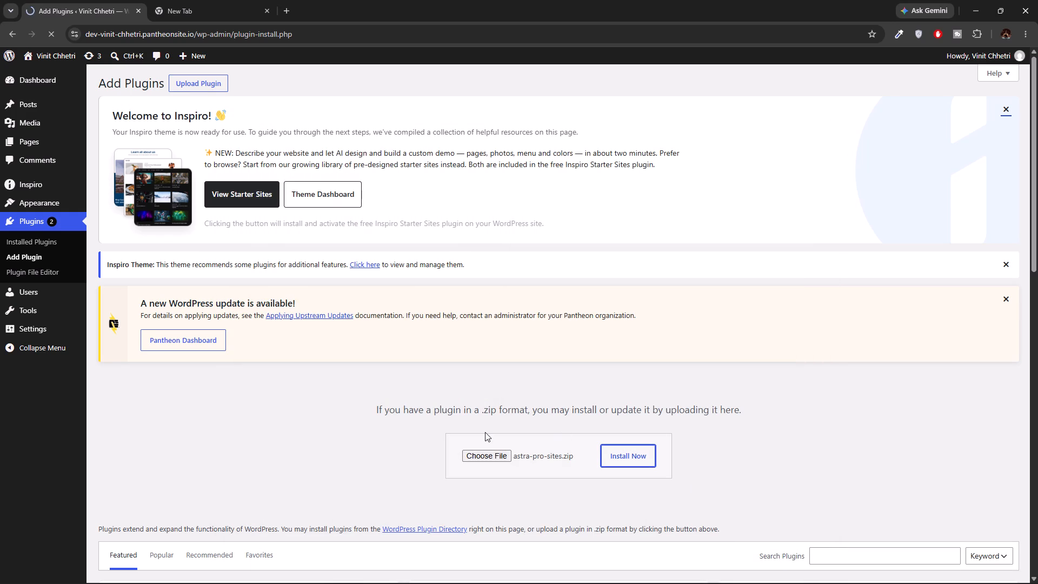
scroll(391, 416, down, 5)
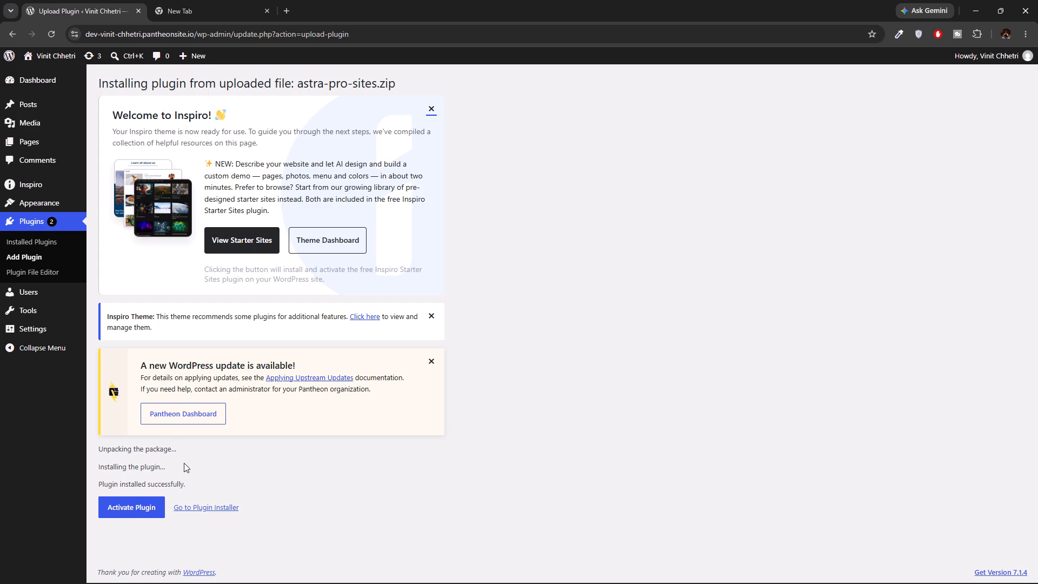
Dismiss the Inspiro Theme plugin recommendation notice and activate the newly installed plugin.
click(431, 318)
click(122, 463)
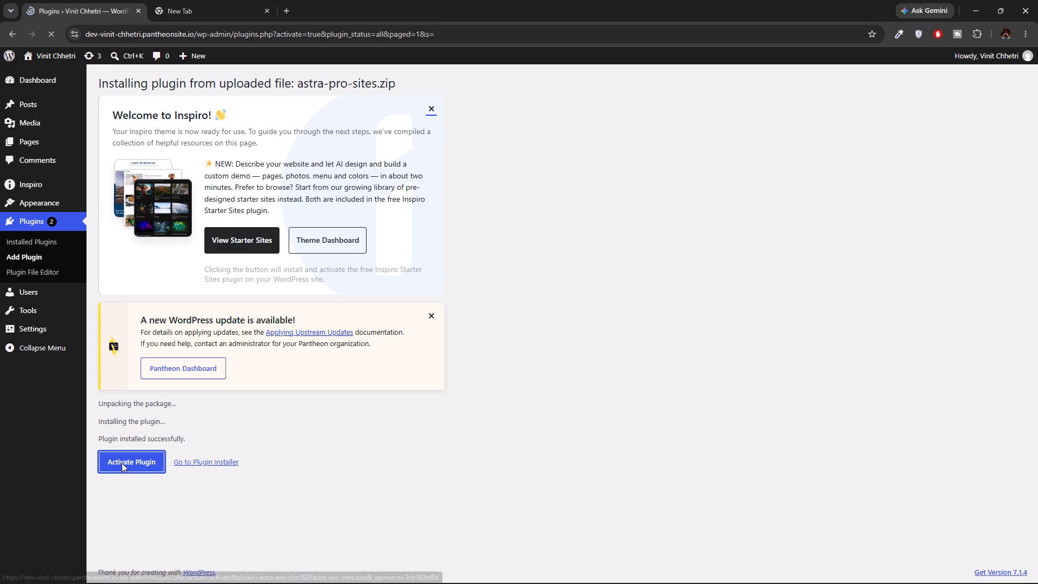
Try to open the reinstalled Premium Starter Templates library, and go back to the installed plugins list.
scroll(214, 429, down, 1)
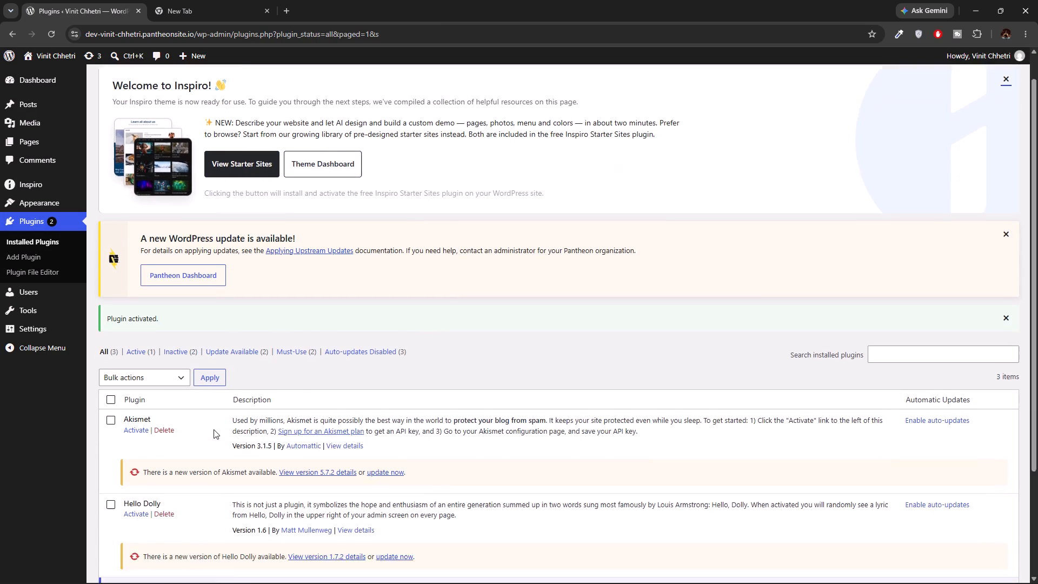
scroll(214, 429, down, 2)
click(141, 460)
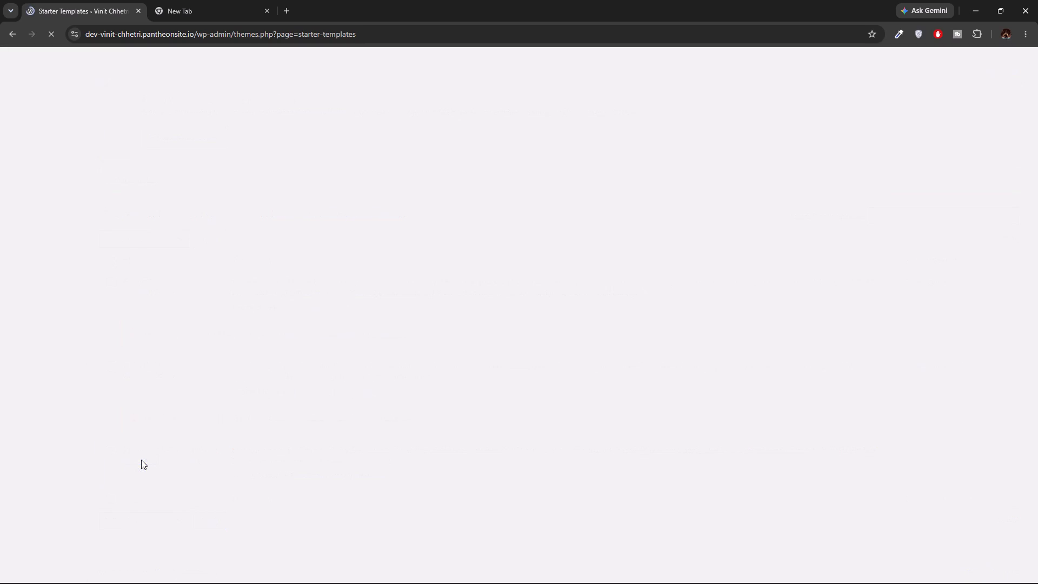
click(195, 0)
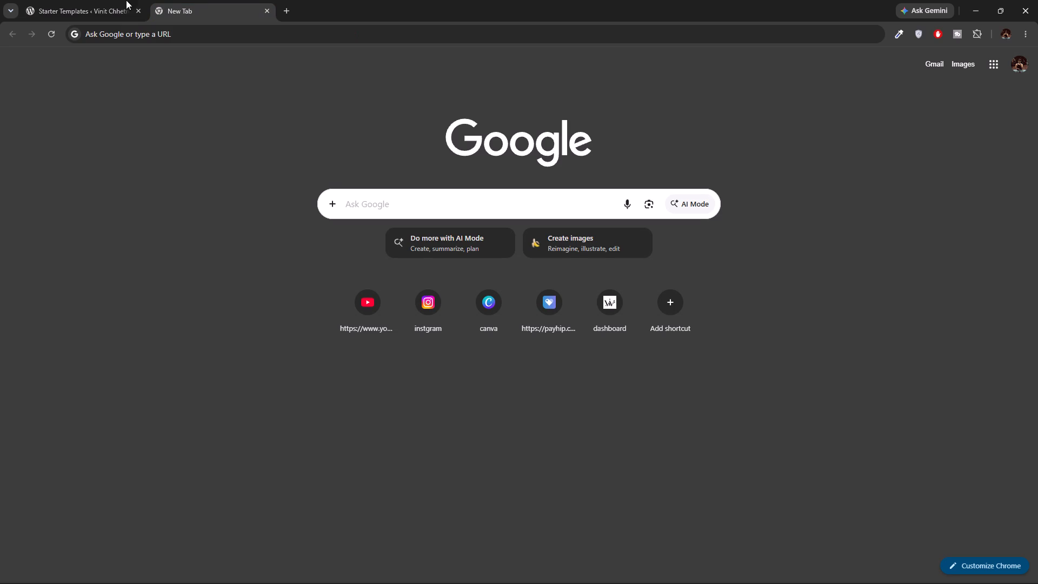
click(99, 0)
click(14, 38)
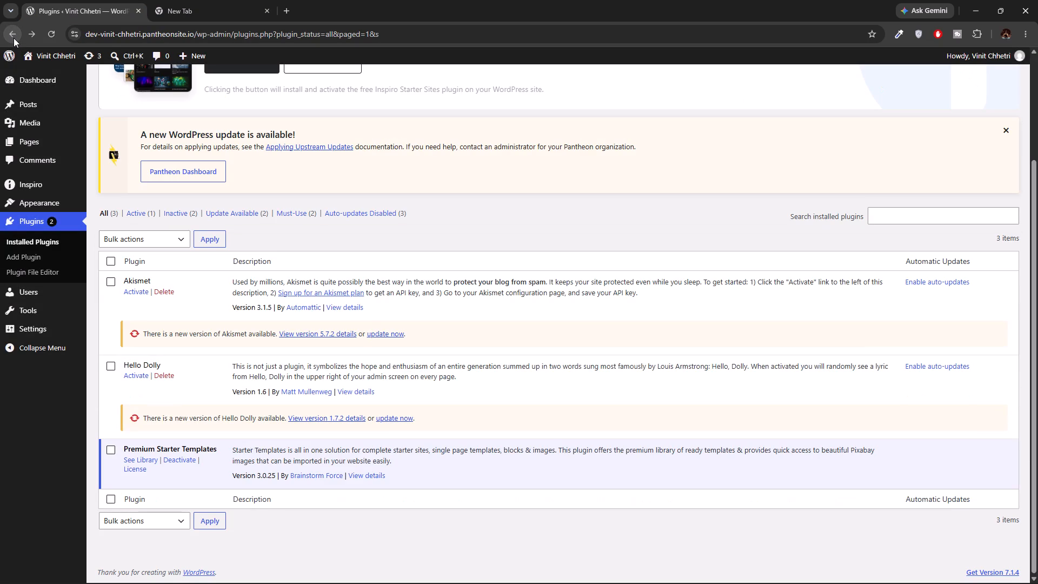
Switch to the blank browser tab and start entering the query "pat".
click(172, 0)
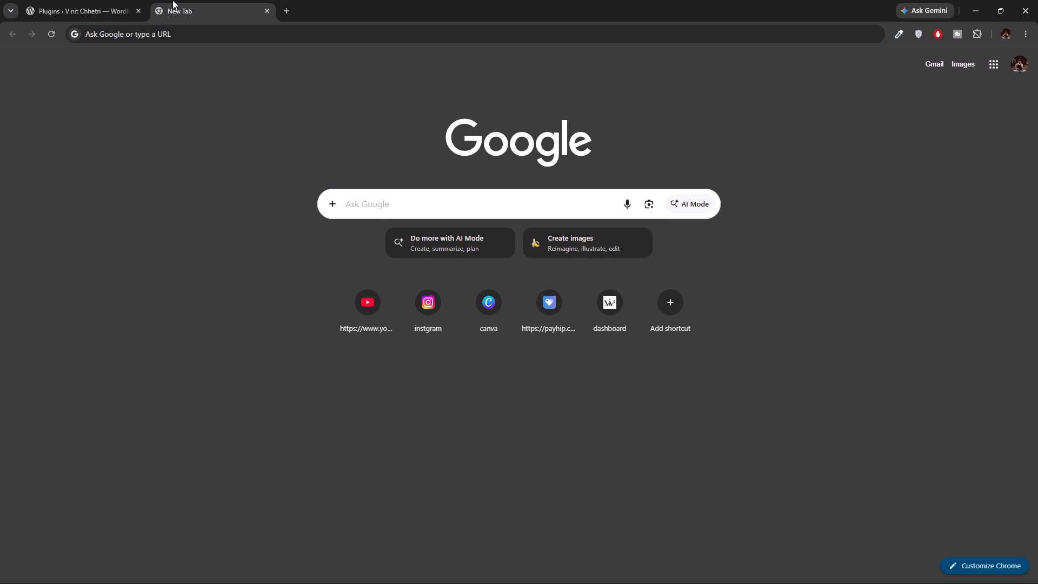
text(pat)
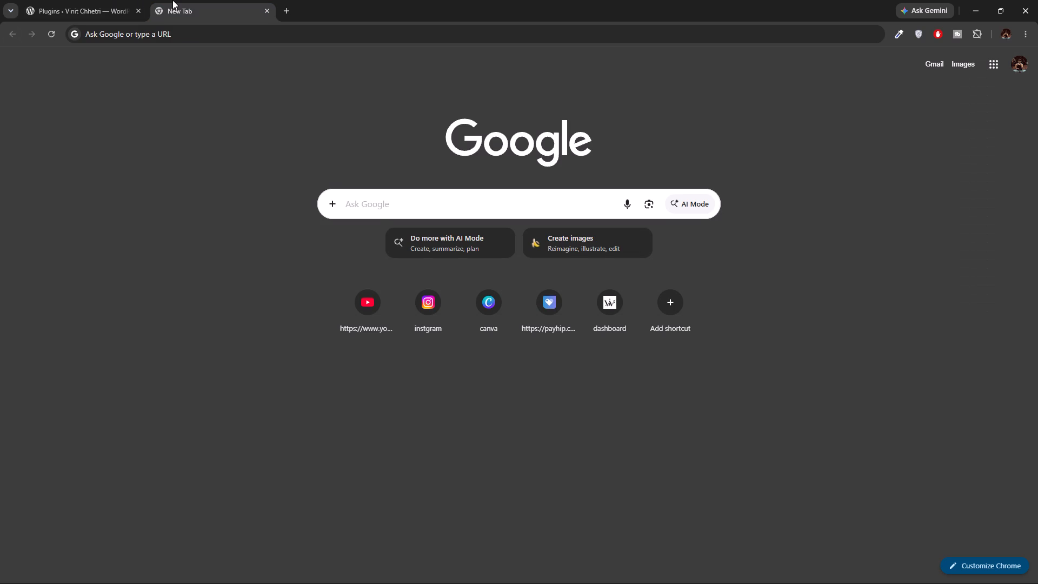
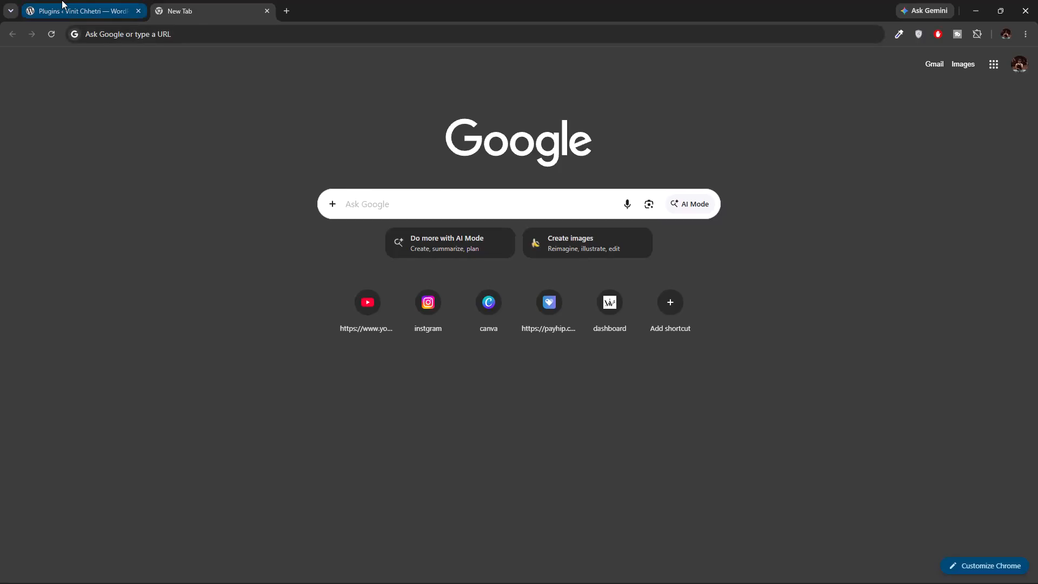
Return to the WordPress admin tab and search the plugins available to add for "elementor".
click(62, 0)
scroll(106, 211, up, 6)
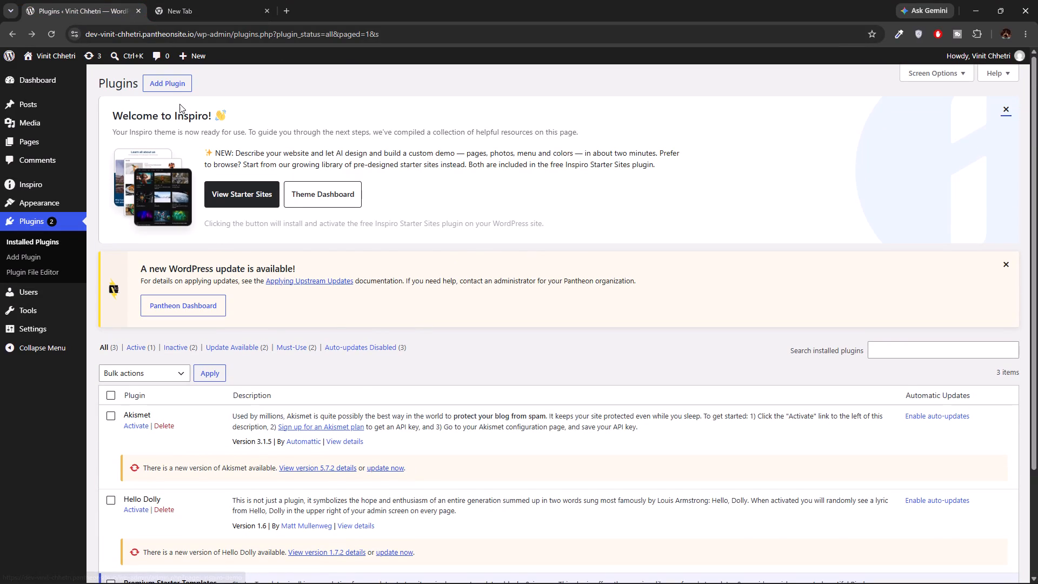
click(174, 89)
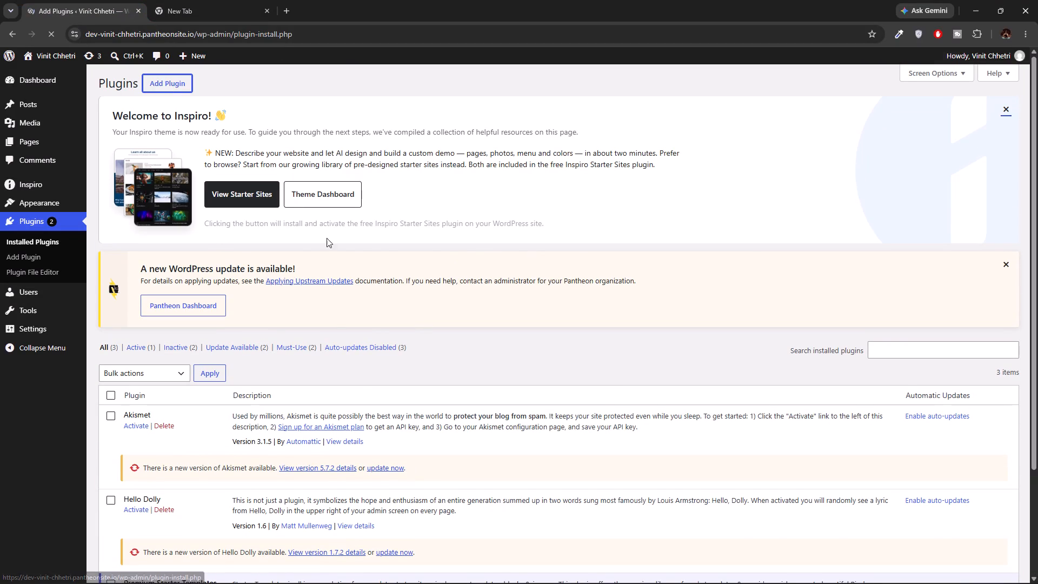
click(826, 370)
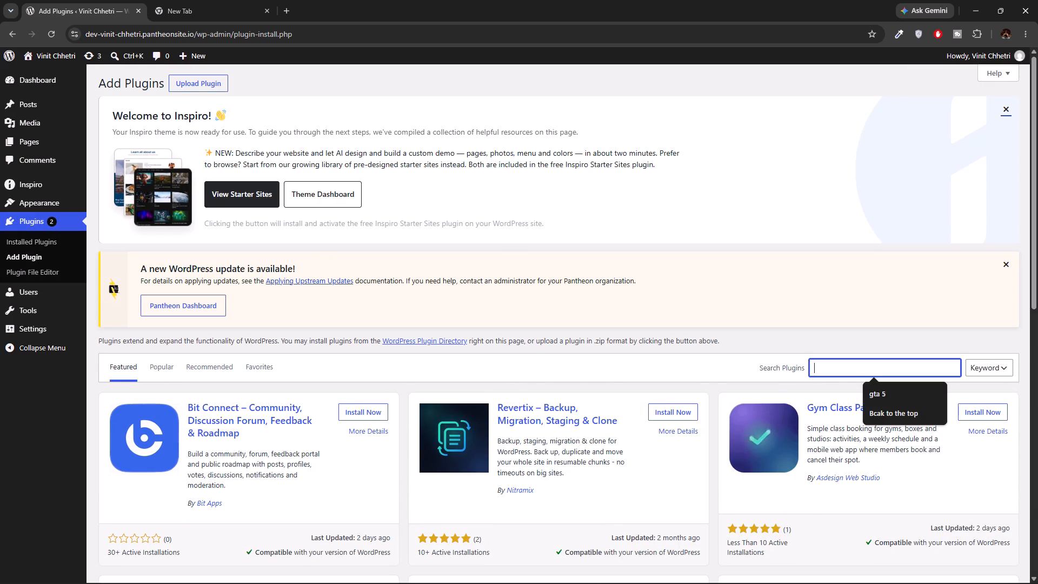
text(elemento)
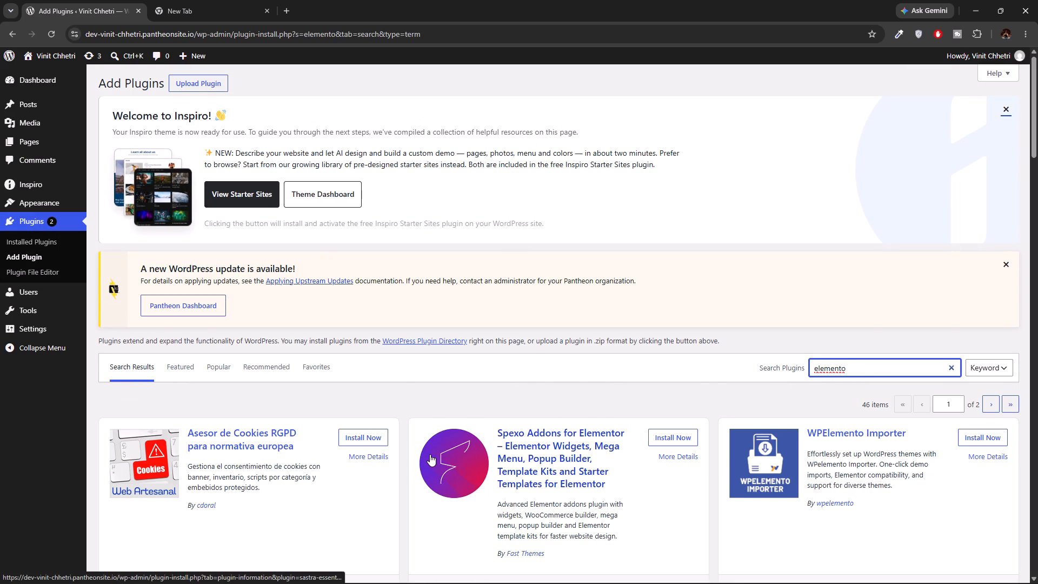
scroll(718, 356, down, 2)
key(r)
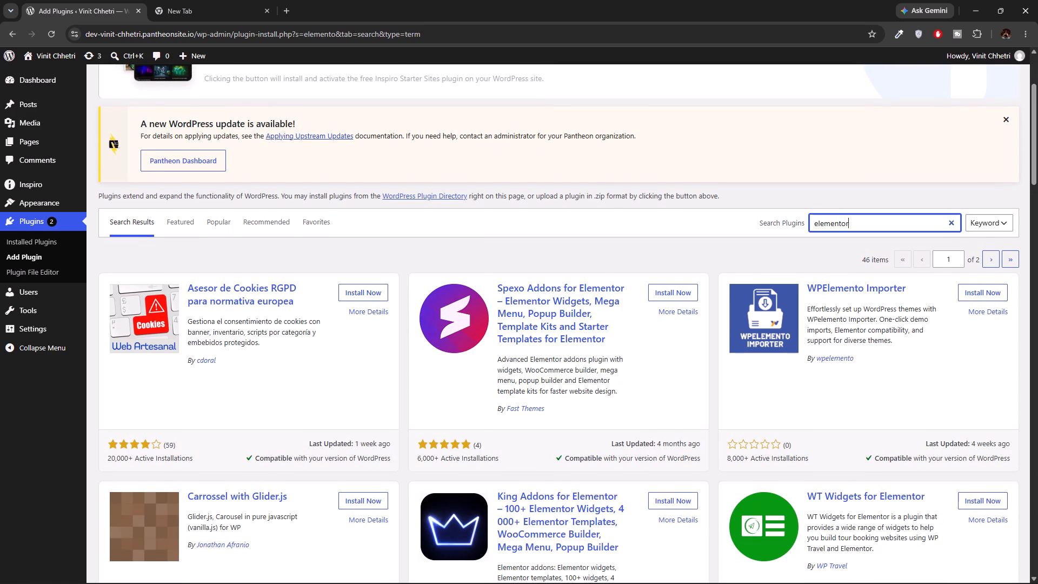
scroll(718, 356, down, 1)
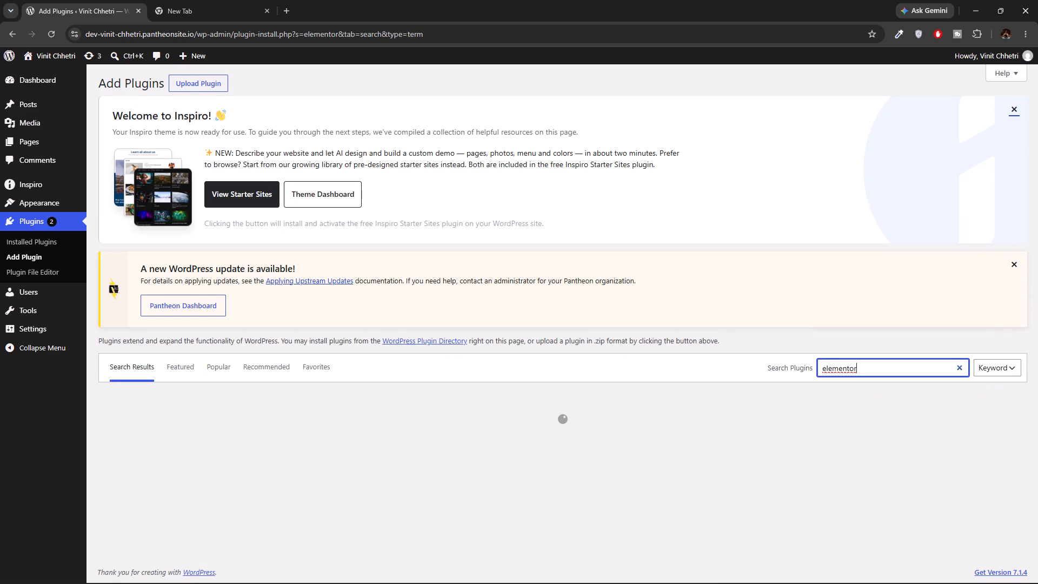
scroll(718, 356, down, 5)
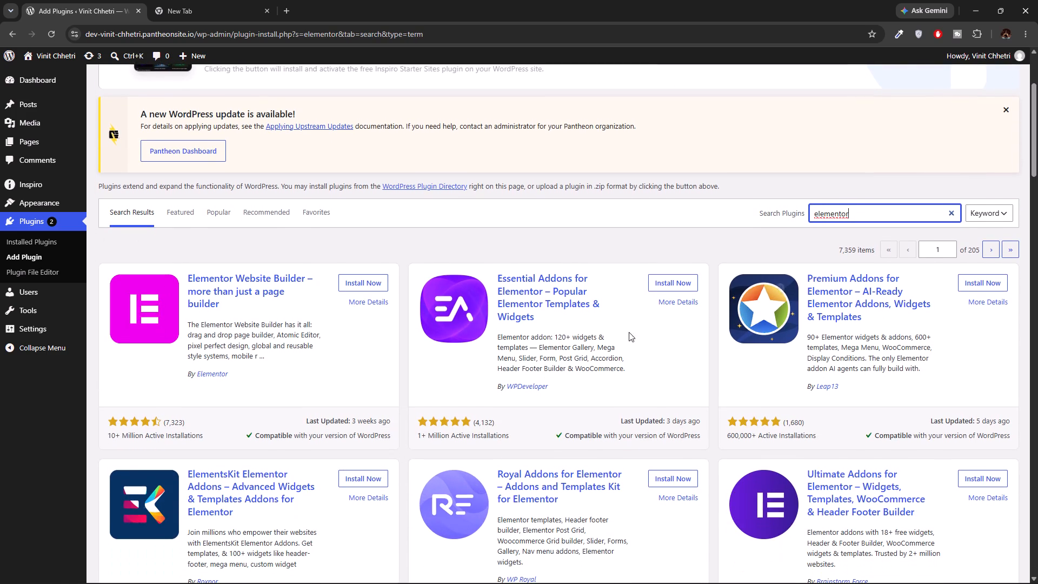
Install and activate the Elementor Website Builder plugin, and close its account setup wizard.
click(374, 278)
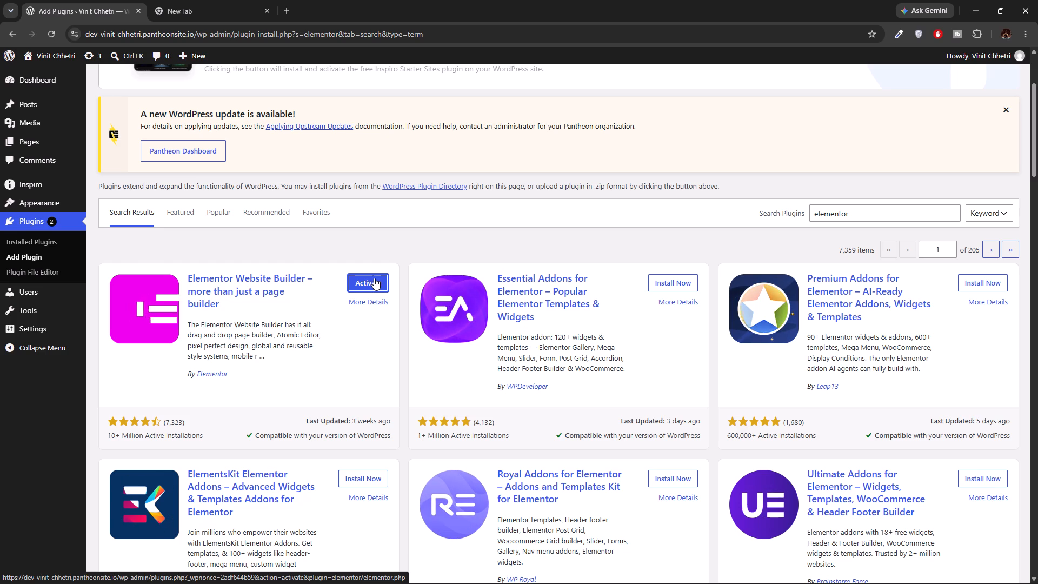
click(374, 278)
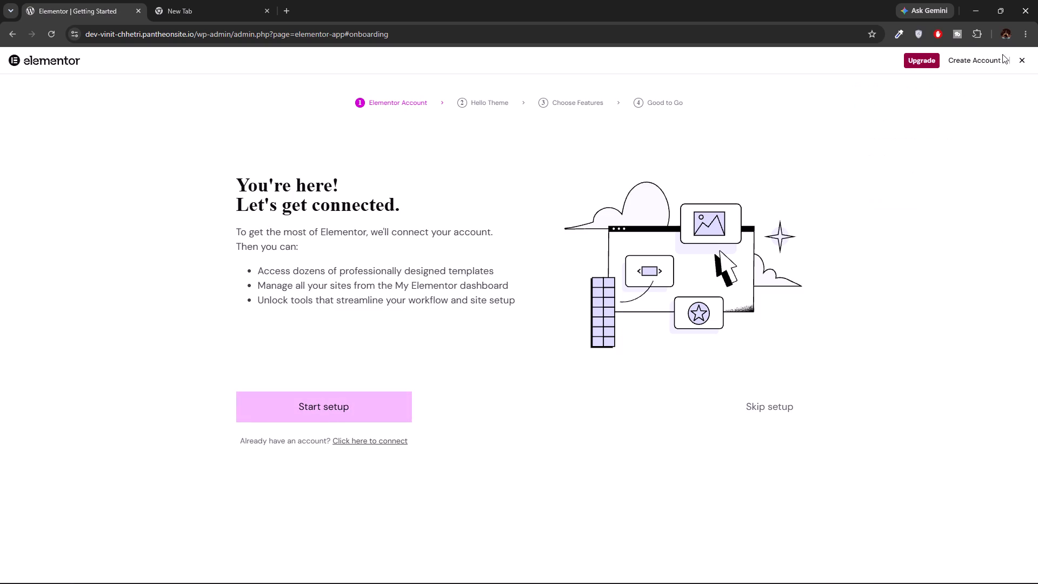
click(1024, 59)
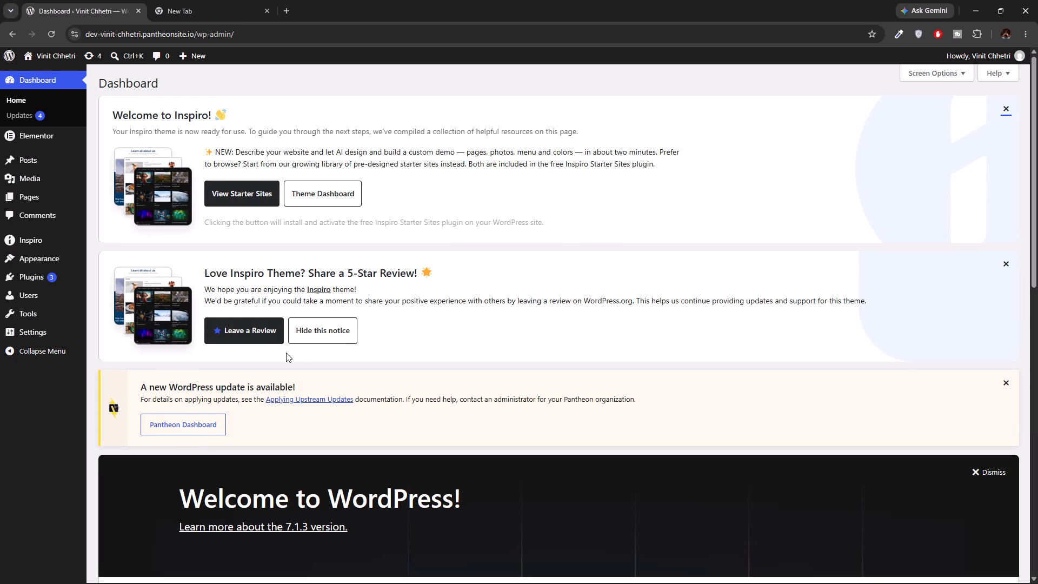
Open the Elementor home page in the WordPress admin.
scroll(286, 353, down, 5)
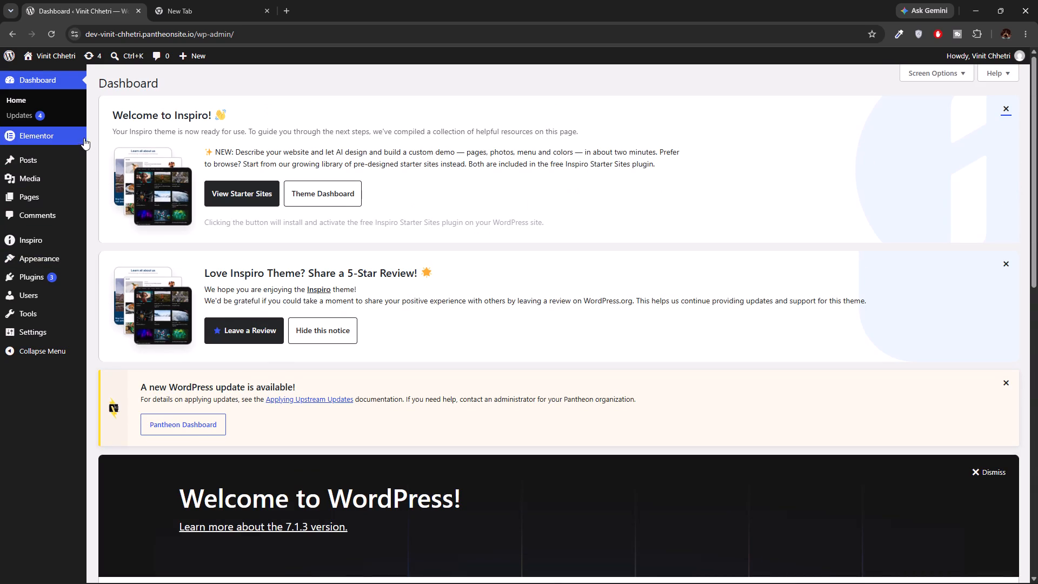
click(82, 139)
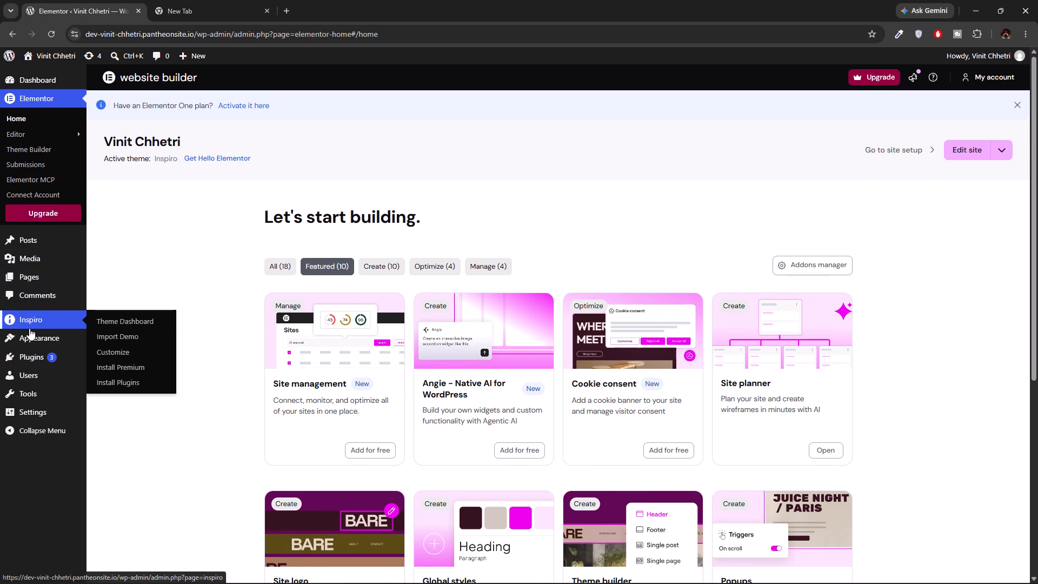
Find the Astra theme among the popular themes available to add and install it.
click(102, 336)
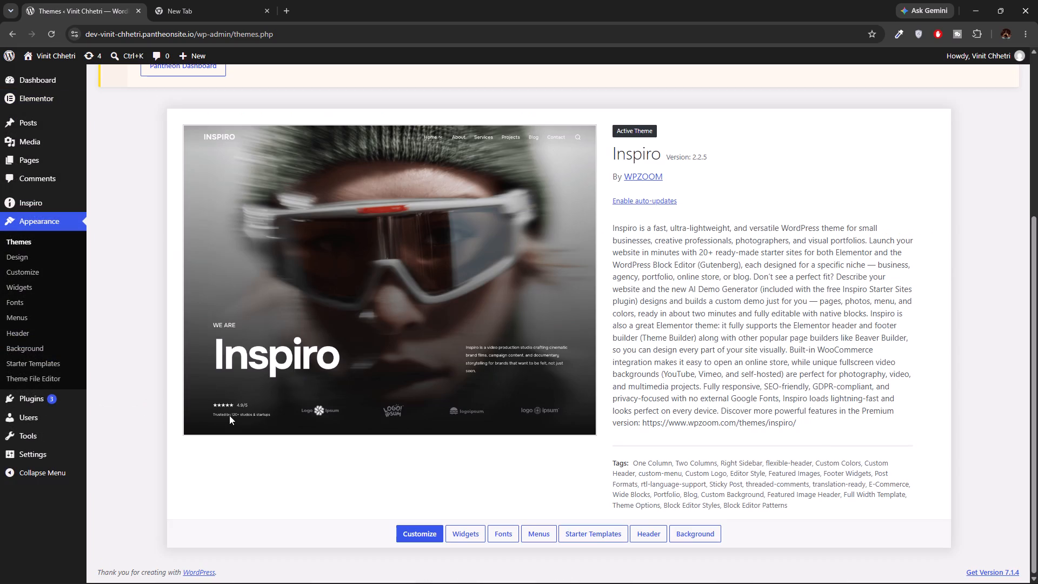
scroll(350, 233, up, 1)
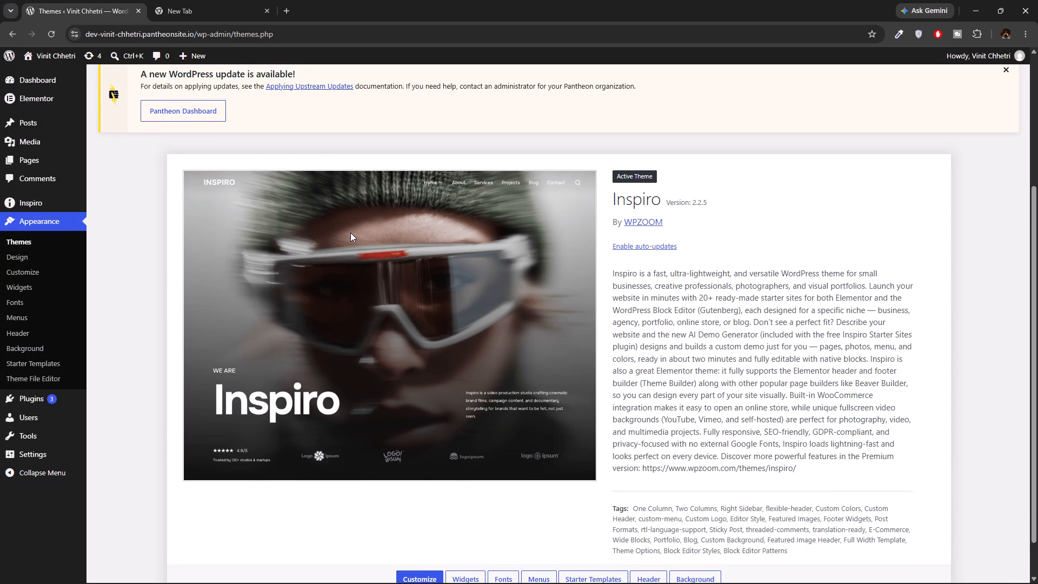
scroll(350, 233, up, 3)
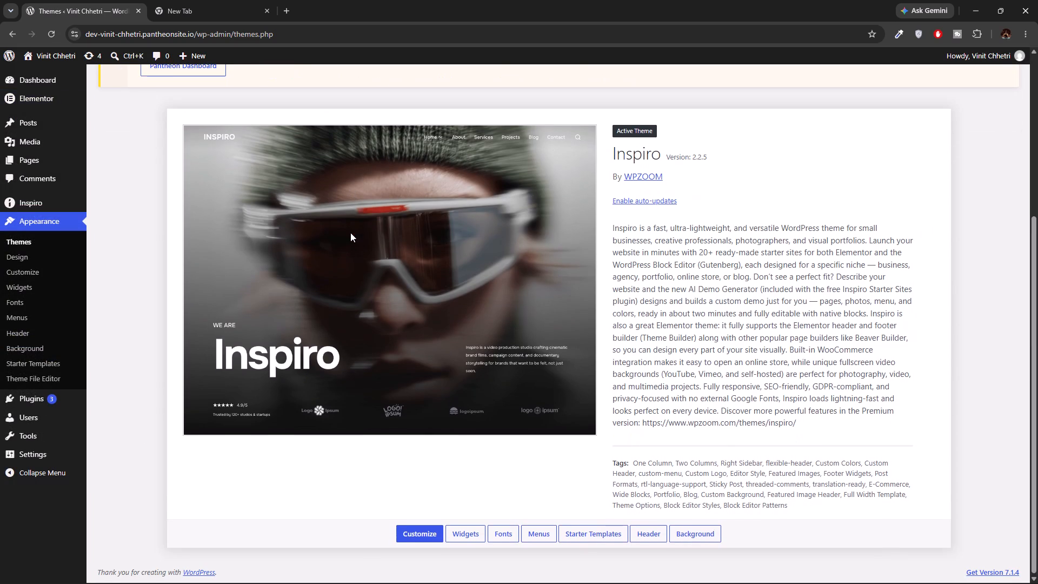
scroll(350, 233, up, 1)
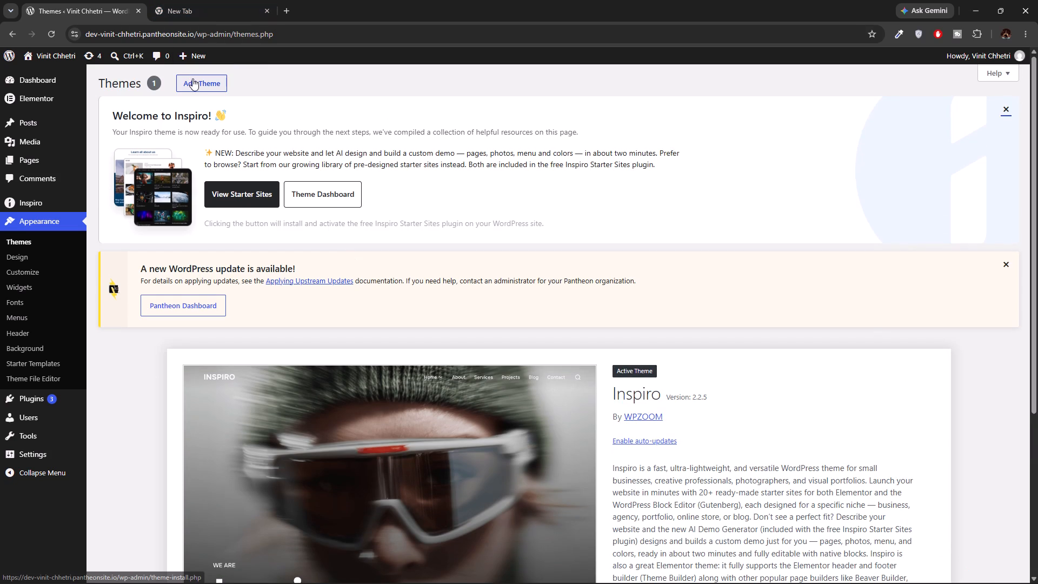
click(192, 78)
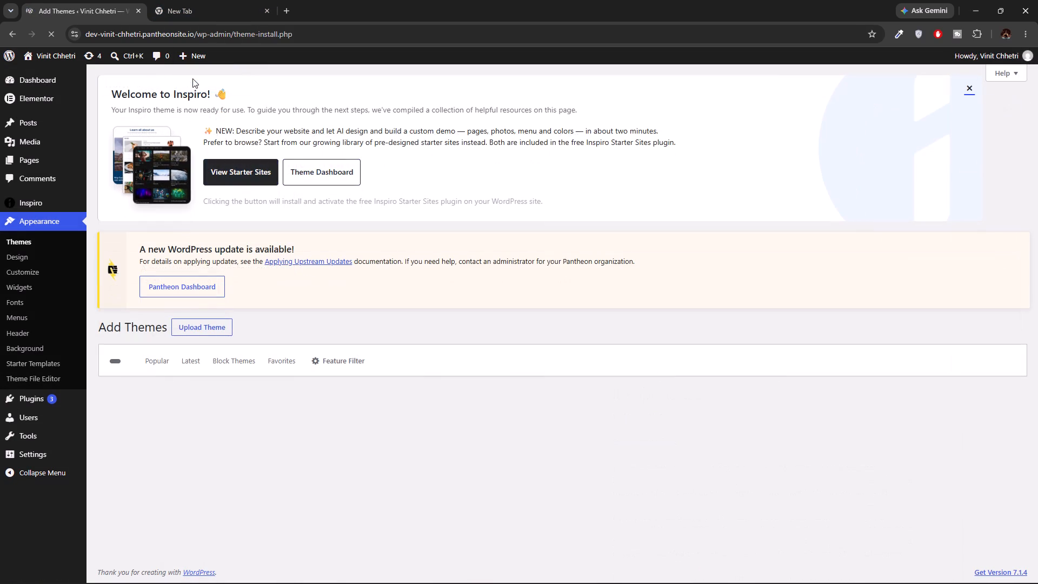
scroll(352, 343, down, 2)
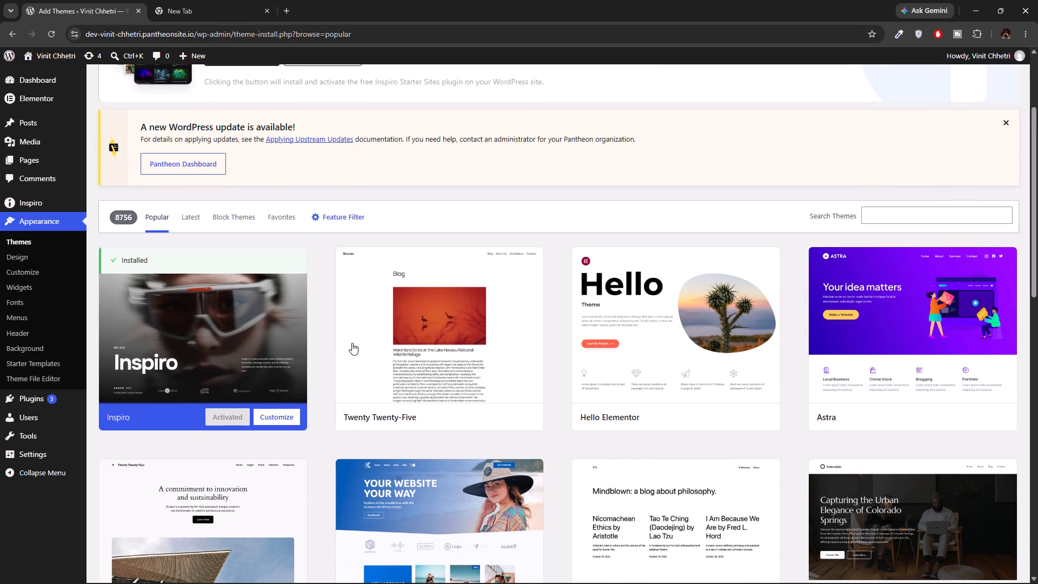
scroll(352, 343, down, 1)
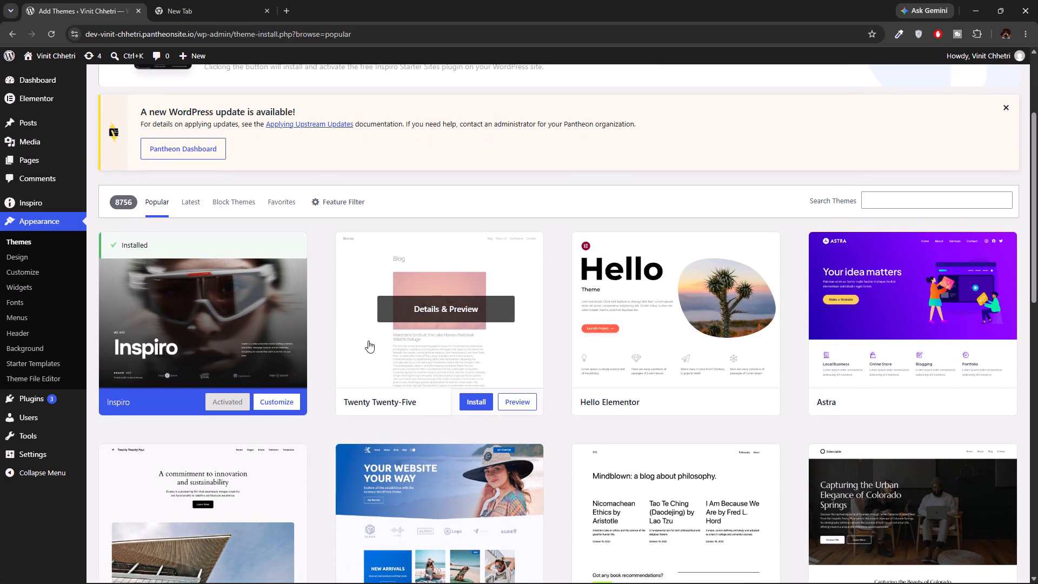
click(957, 404)
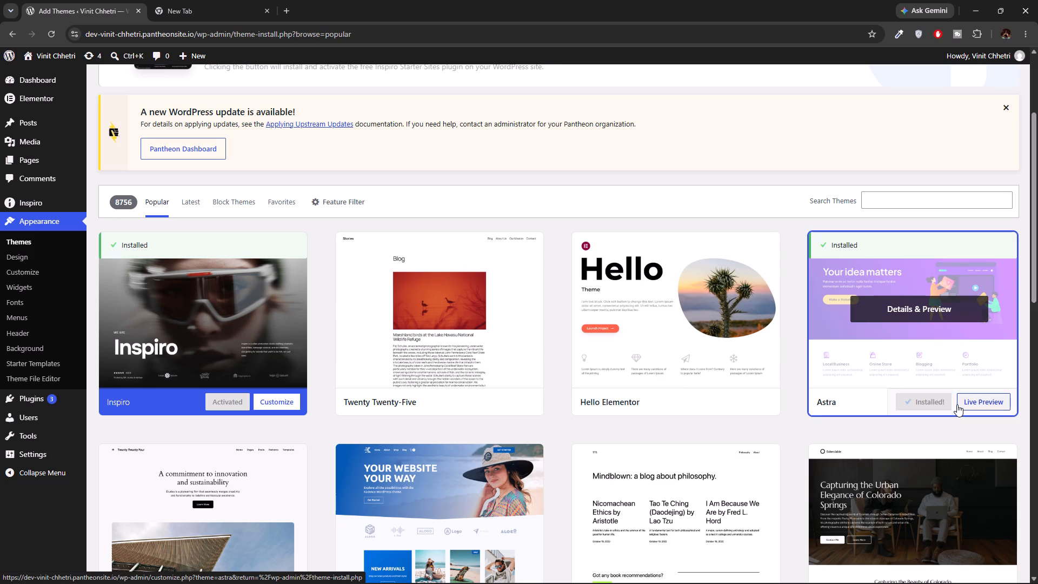
Activate the Astra theme, skipping the Inspiro Lite feedback survey, and reload the themes page.
click(933, 397)
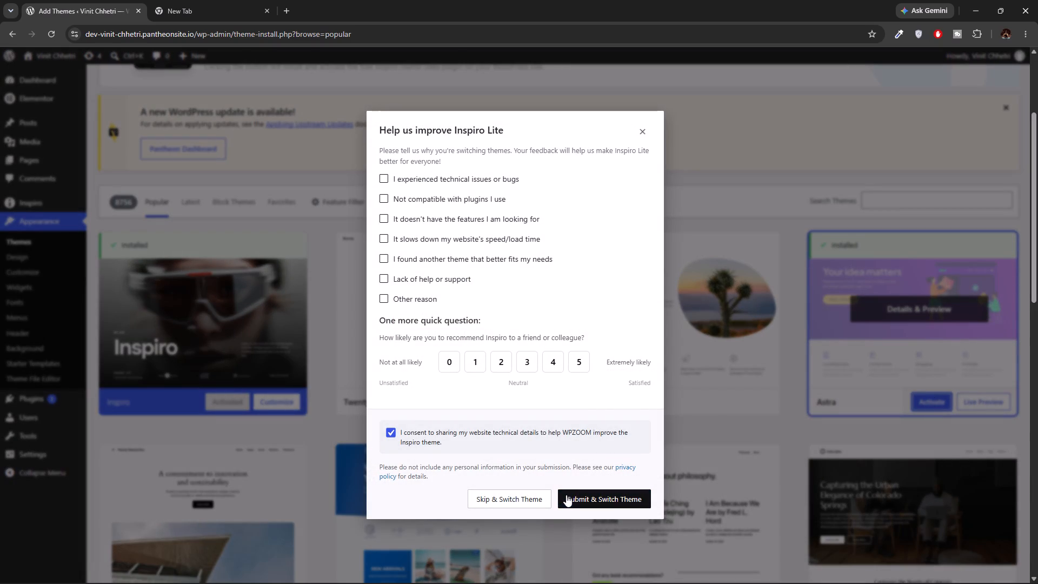
click(526, 502)
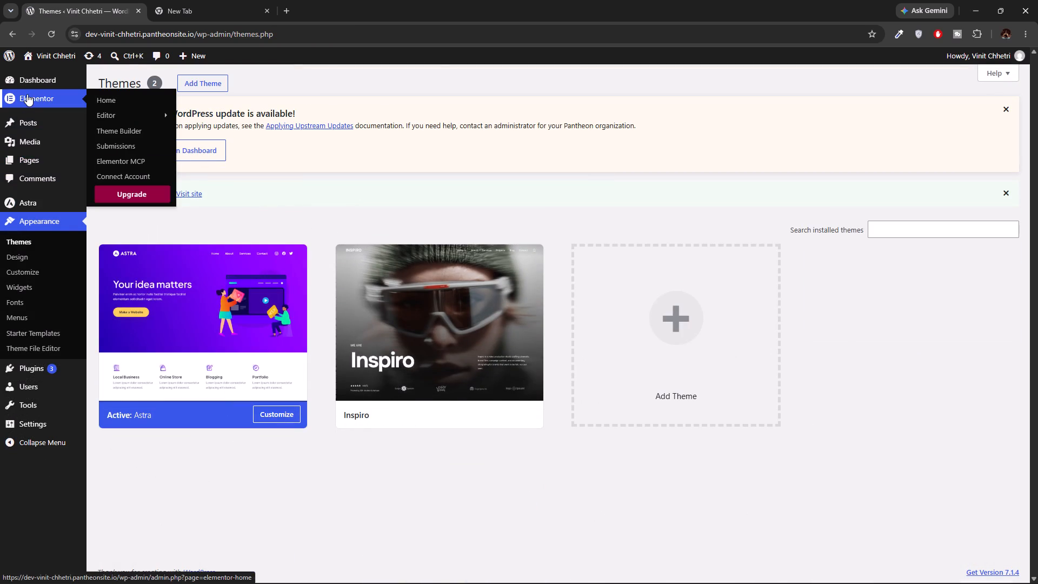
click(46, 36)
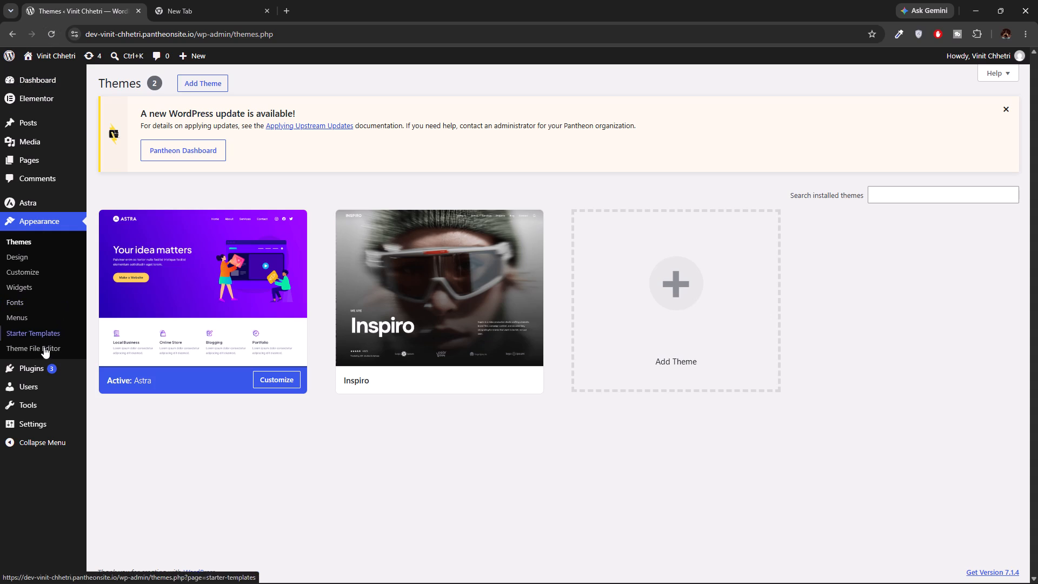
Open the Premium Starter Templates library from the installed plugins, start building a website, and choose Elementor as the page builder.
click(36, 360)
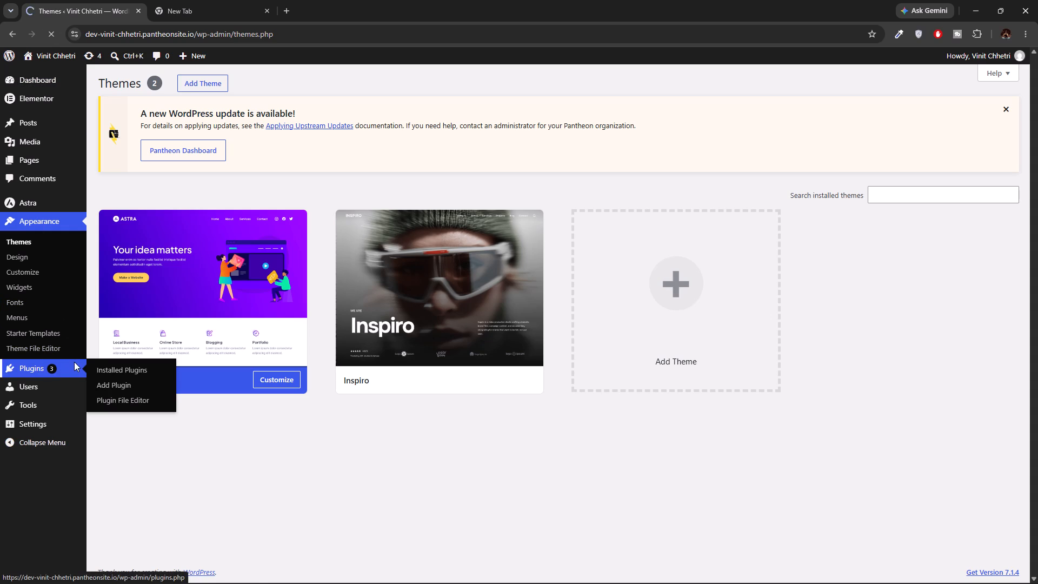
scroll(192, 443, down, 1)
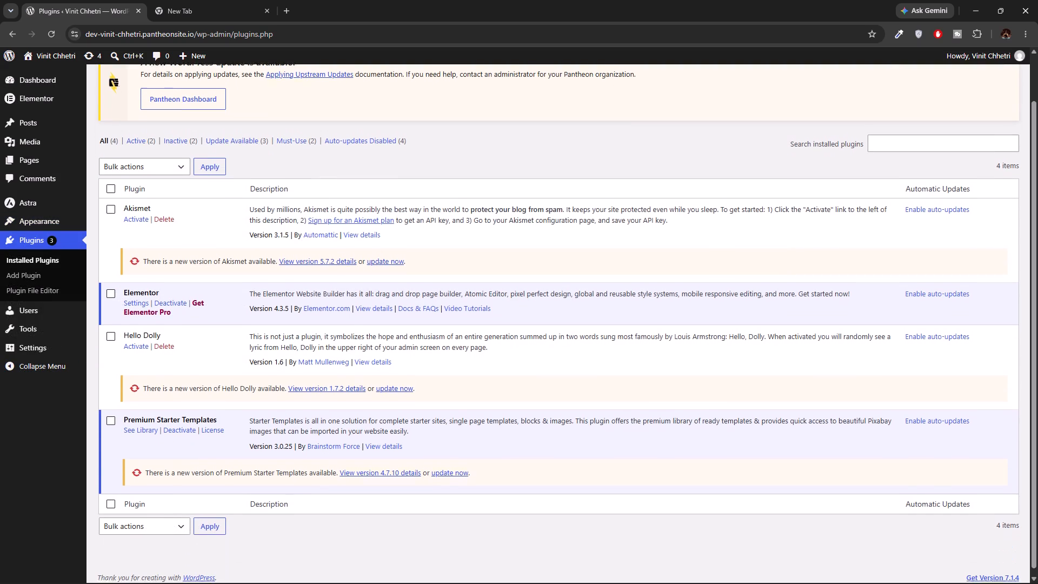
scroll(192, 443, down, 1)
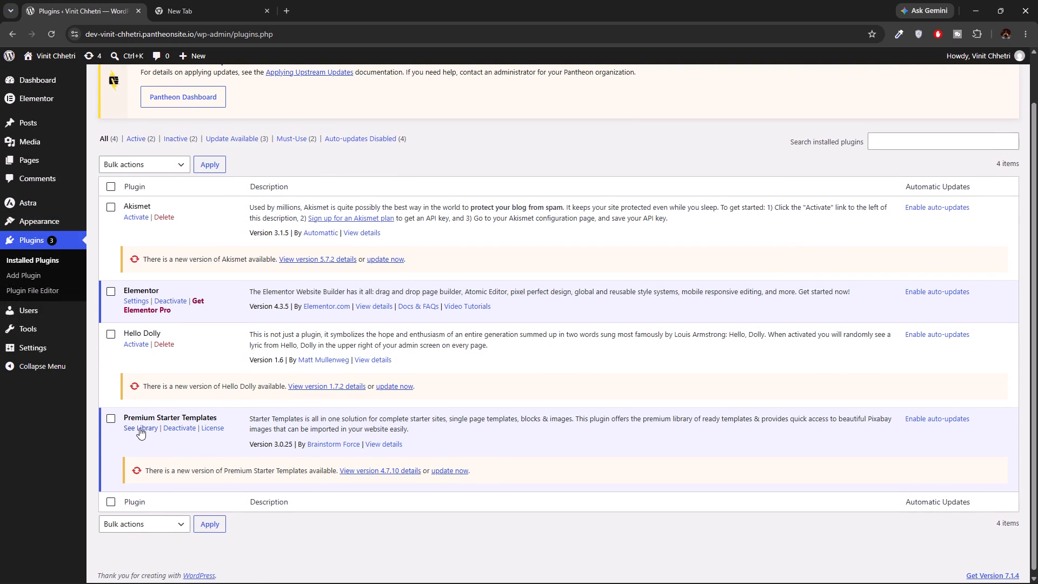
click(139, 428)
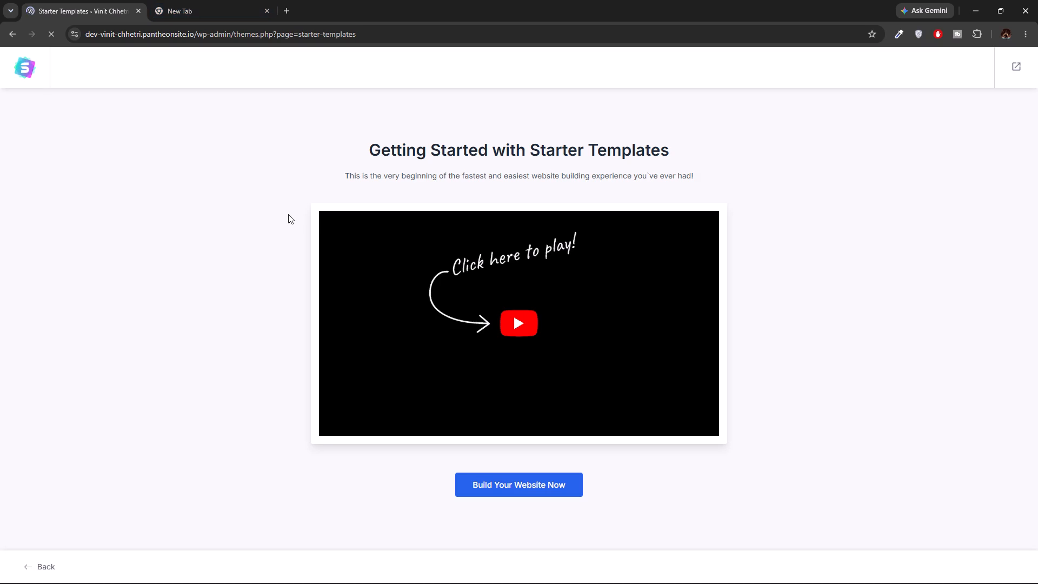
click(529, 486)
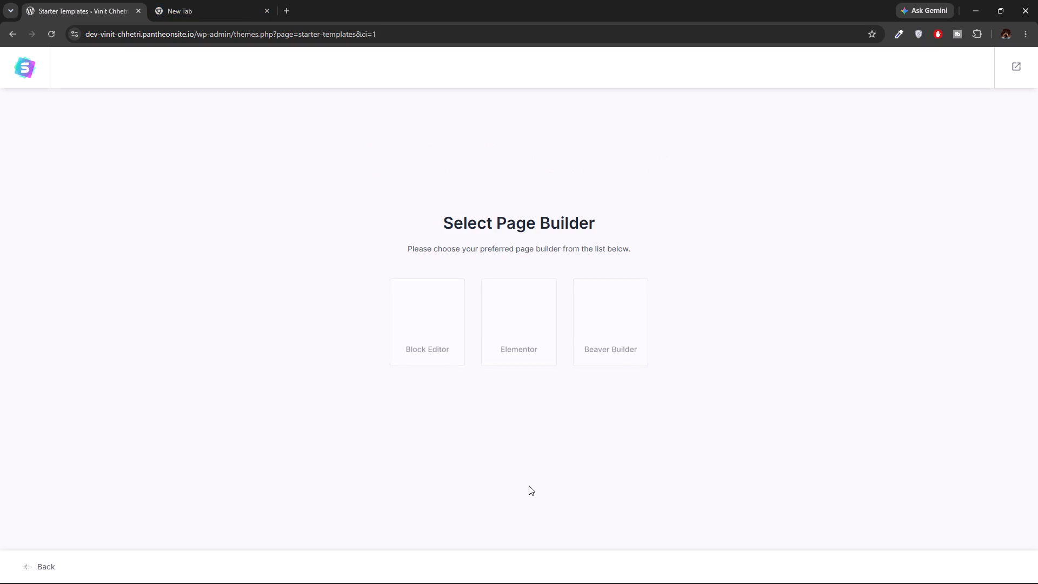
click(519, 334)
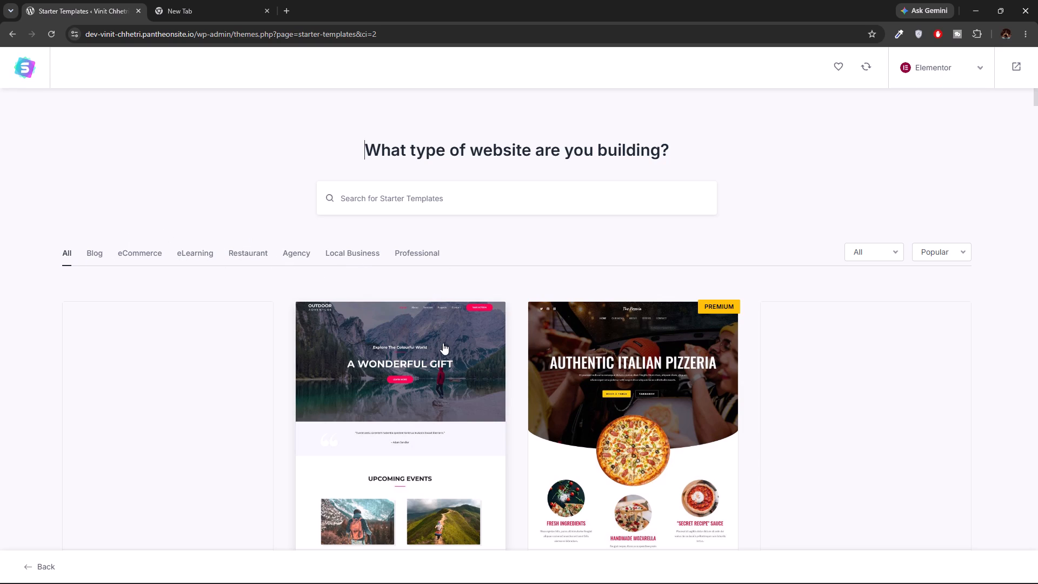
Look through the popular Elementor starter templates to see which website designs are available.
scroll(443, 343, down, 6)
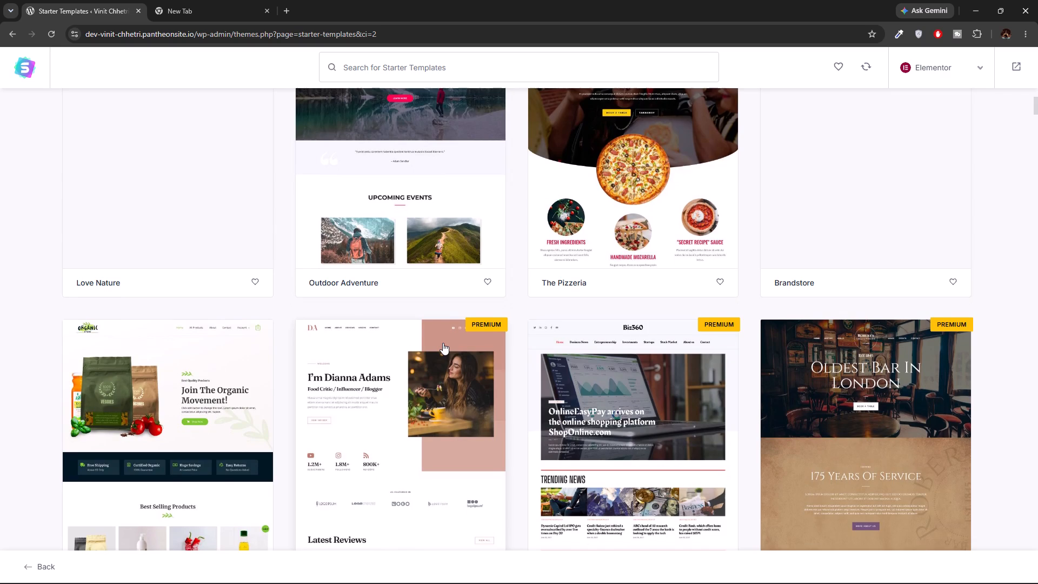
scroll(443, 343, down, 9)
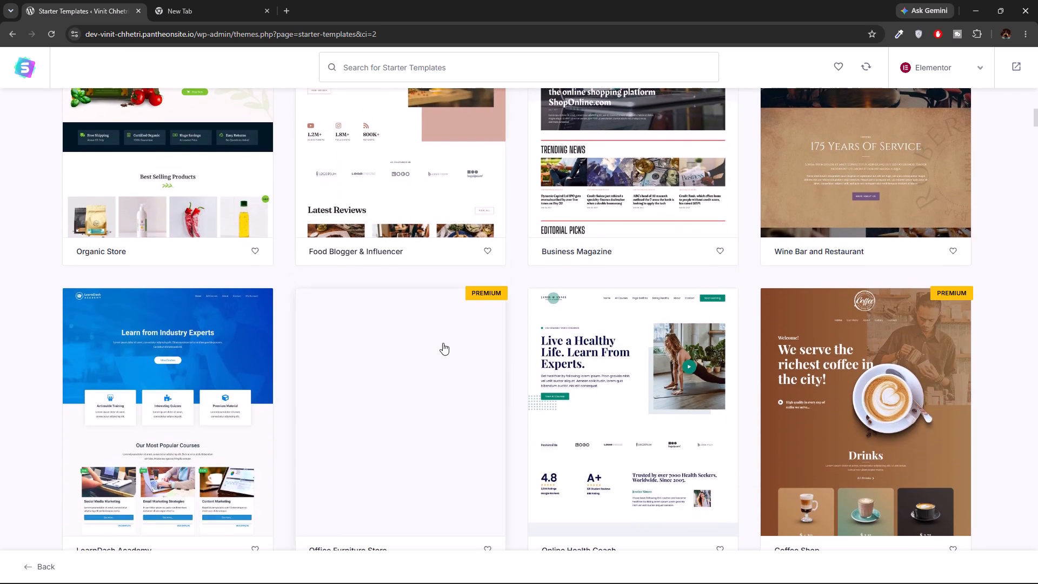
scroll(443, 343, down, 8)
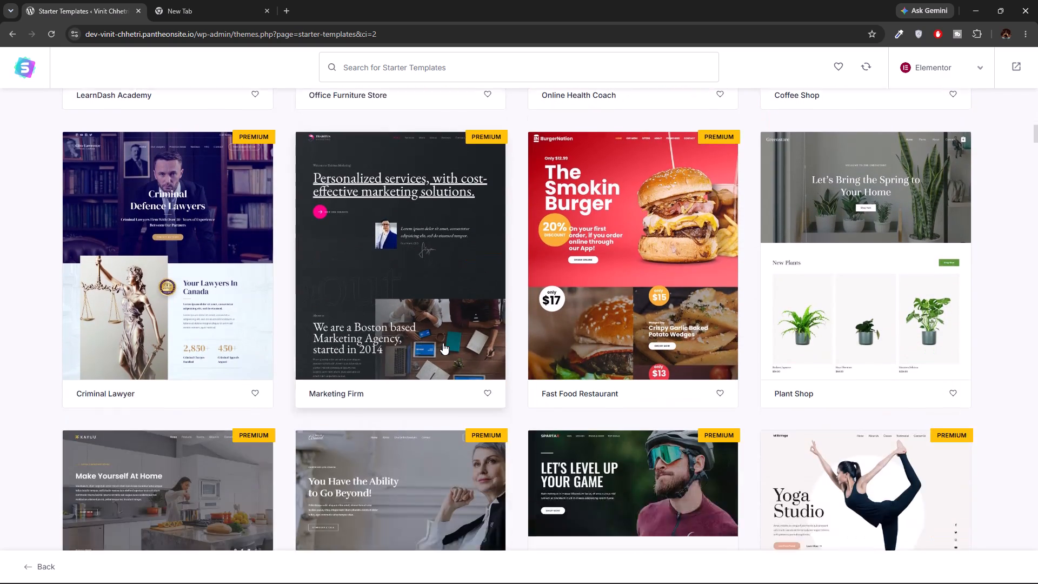
scroll(443, 343, down, 8)
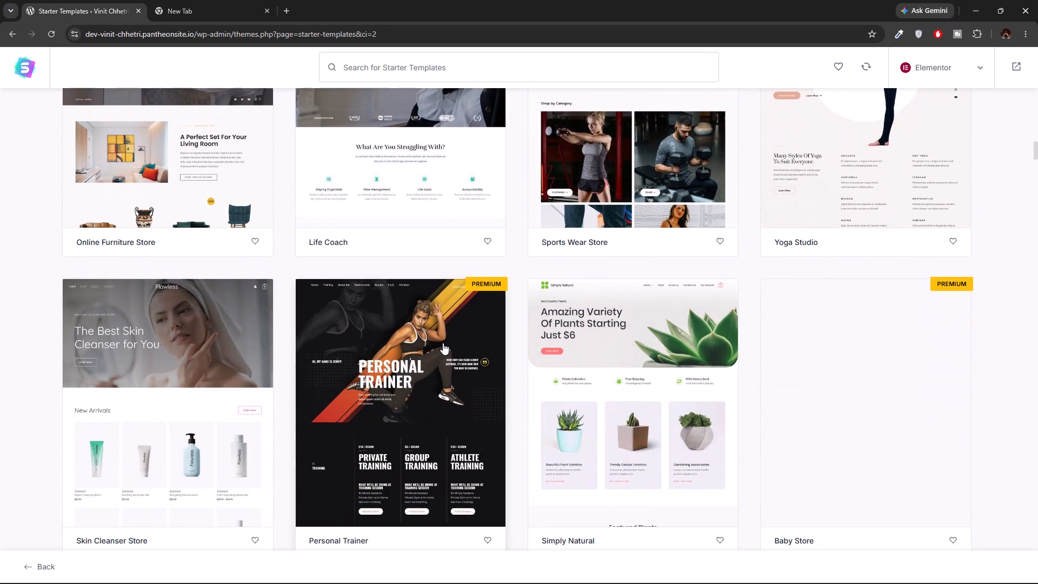
scroll(443, 343, down, 1)
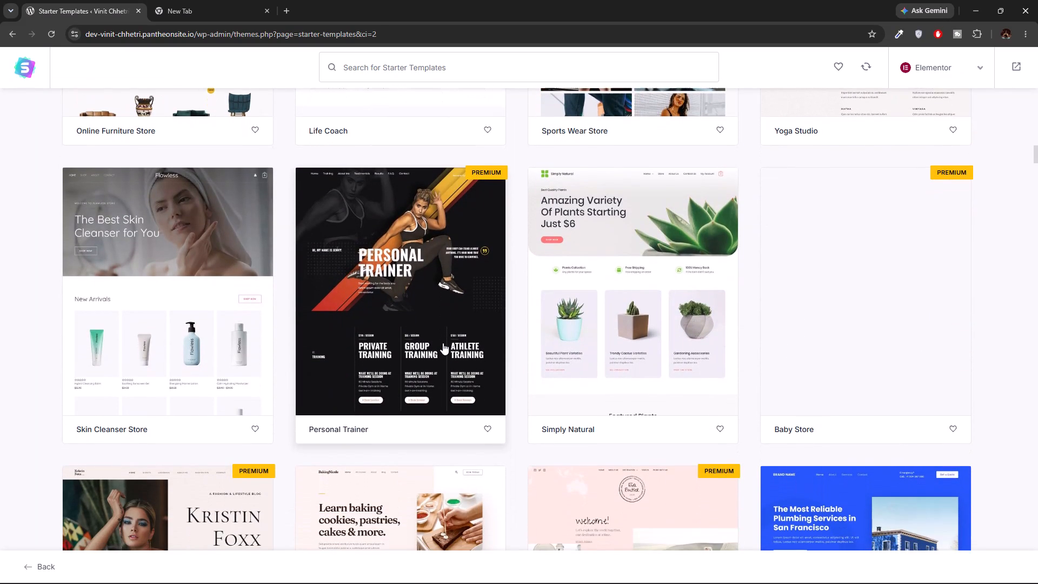
scroll(443, 343, down, 3)
scroll(443, 343, up, 1)
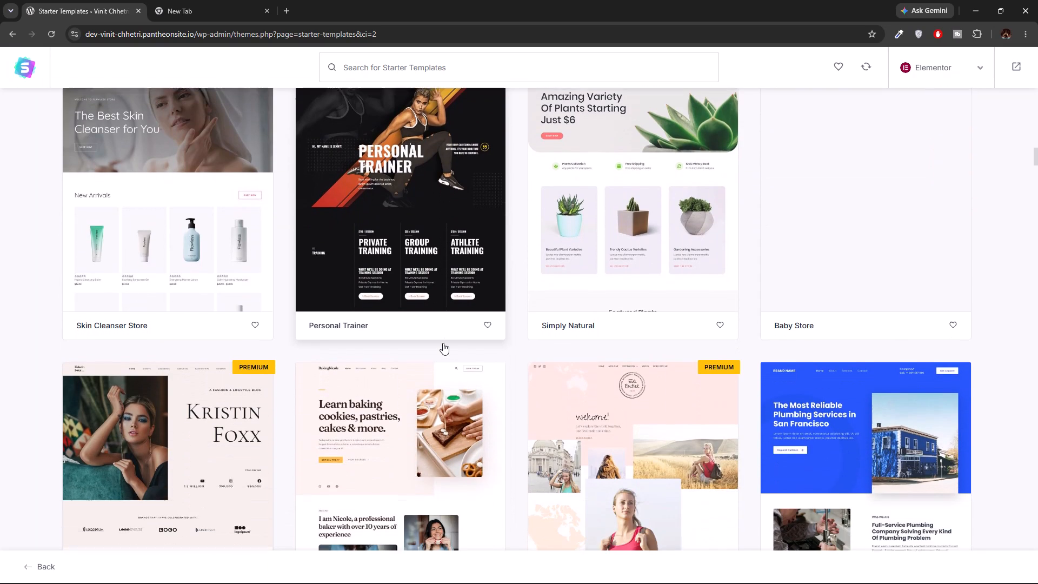
scroll(443, 343, up, 2)
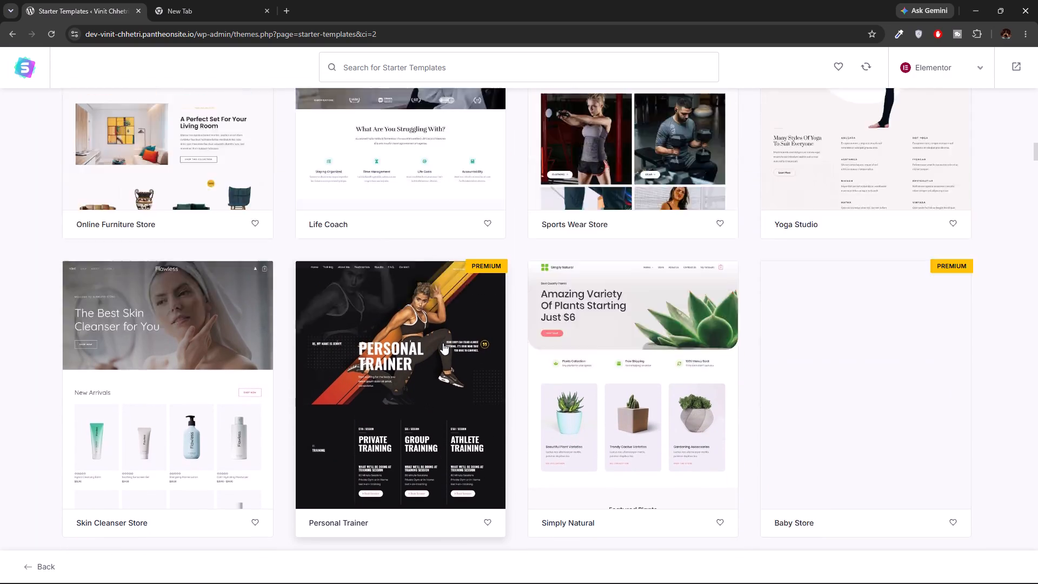
scroll(443, 343, up, 17)
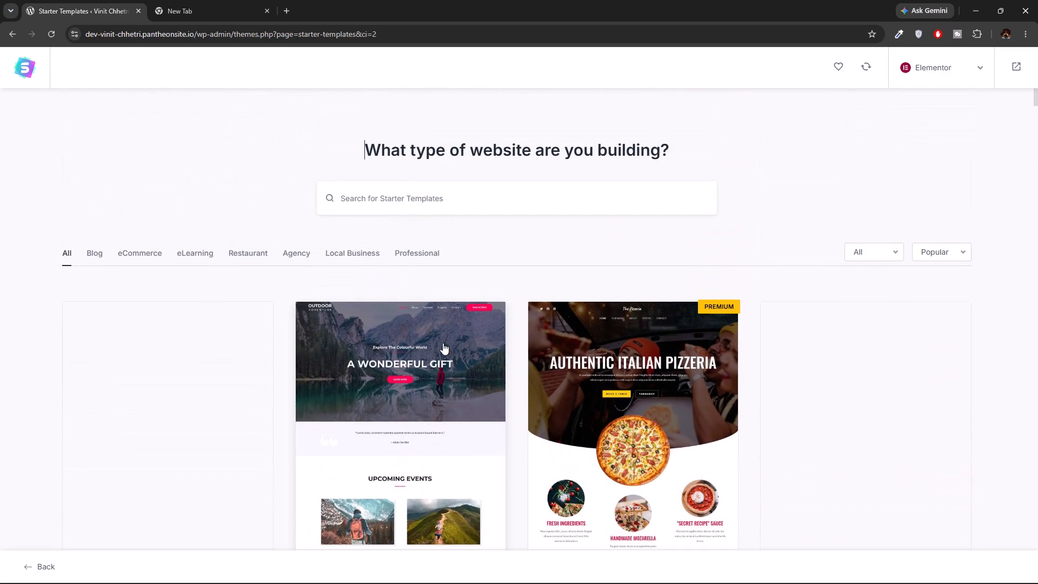
Search the starter templates for "clothing" and look through the matching designs.
click(395, 168)
click(389, 190)
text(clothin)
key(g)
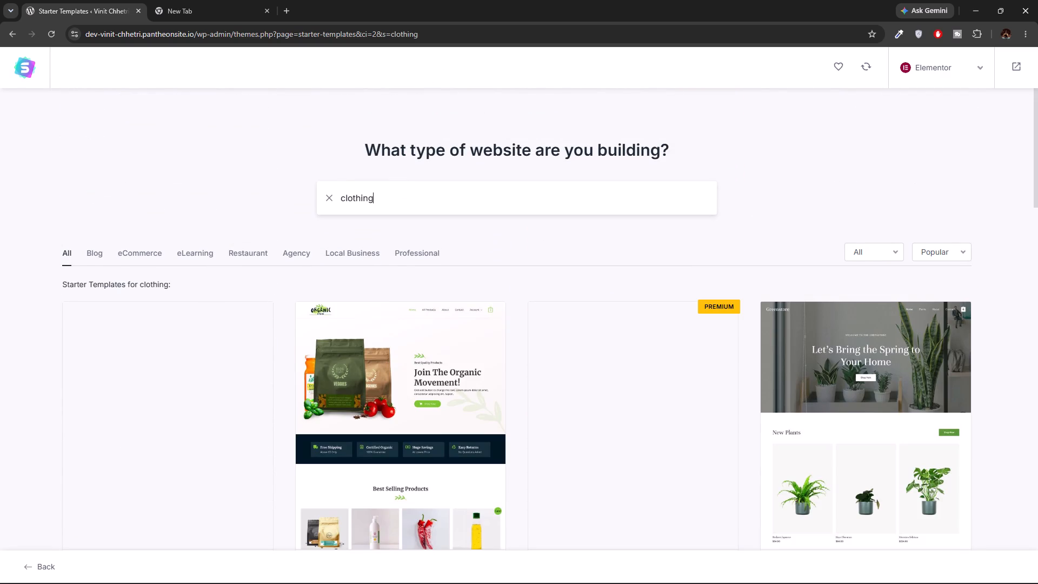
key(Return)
scroll(207, 407, down, 7)
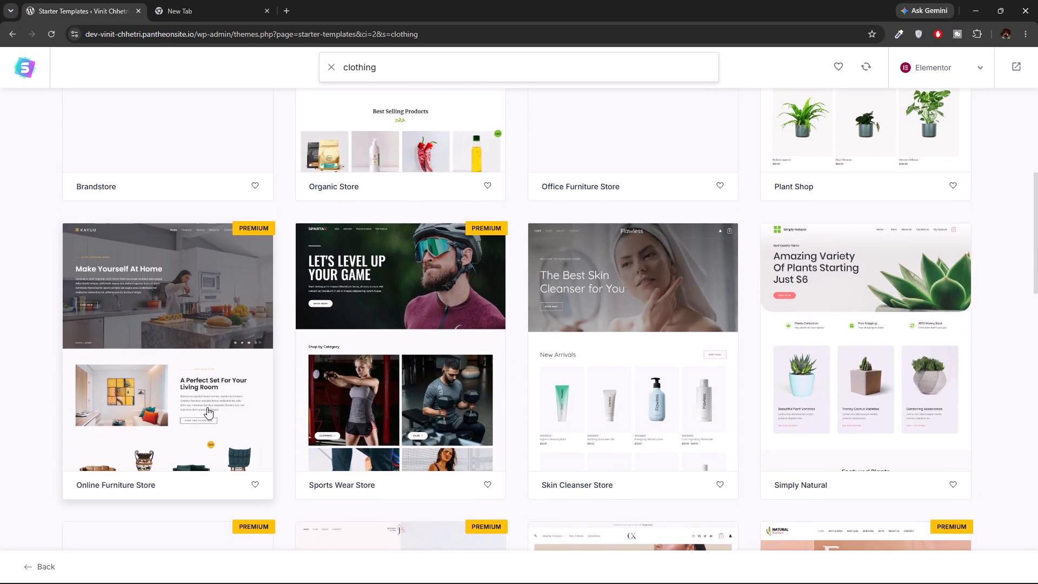
scroll(207, 407, down, 1)
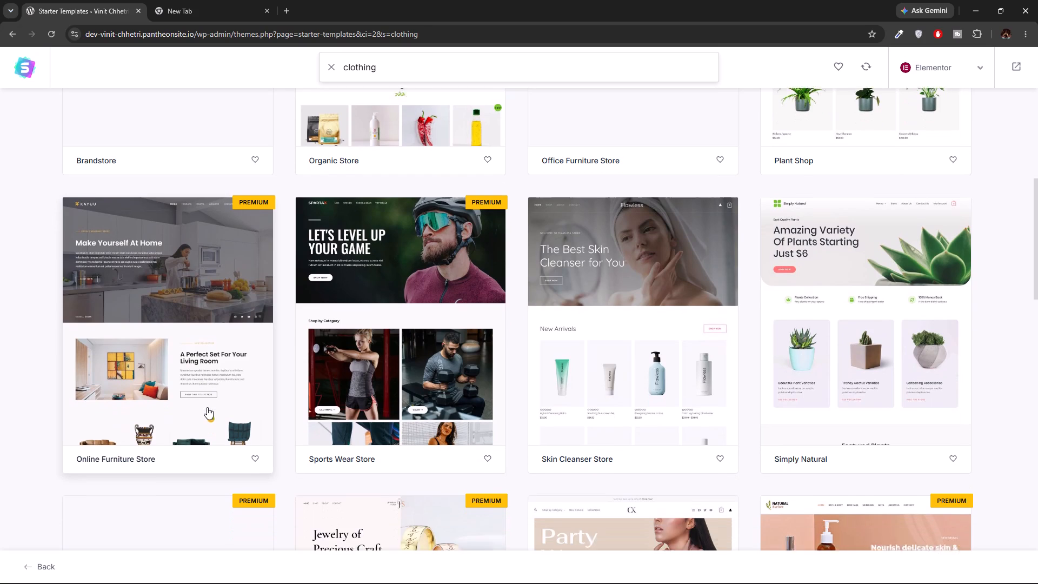
scroll(207, 407, down, 4)
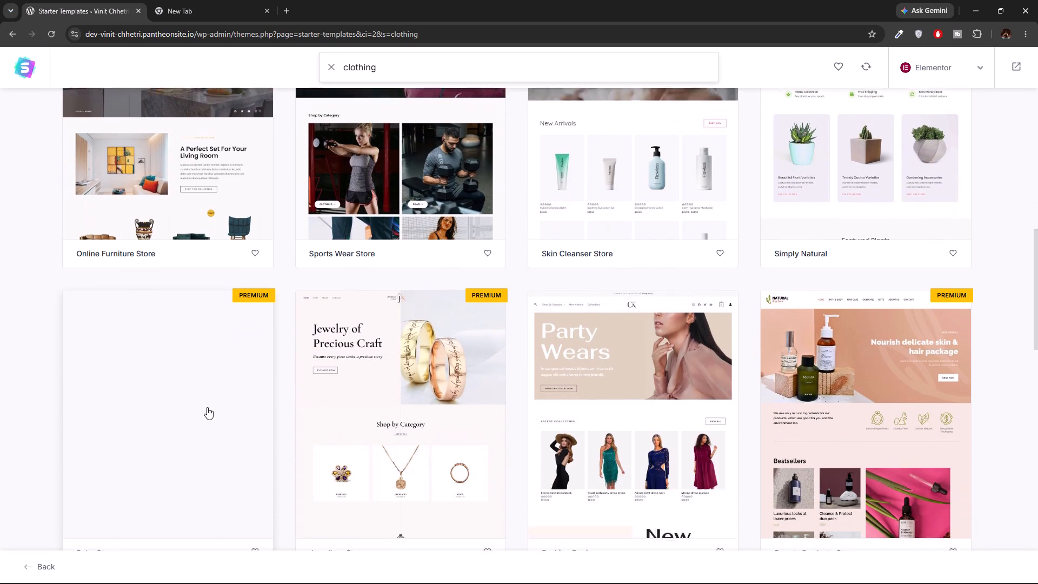
scroll(207, 407, down, 5)
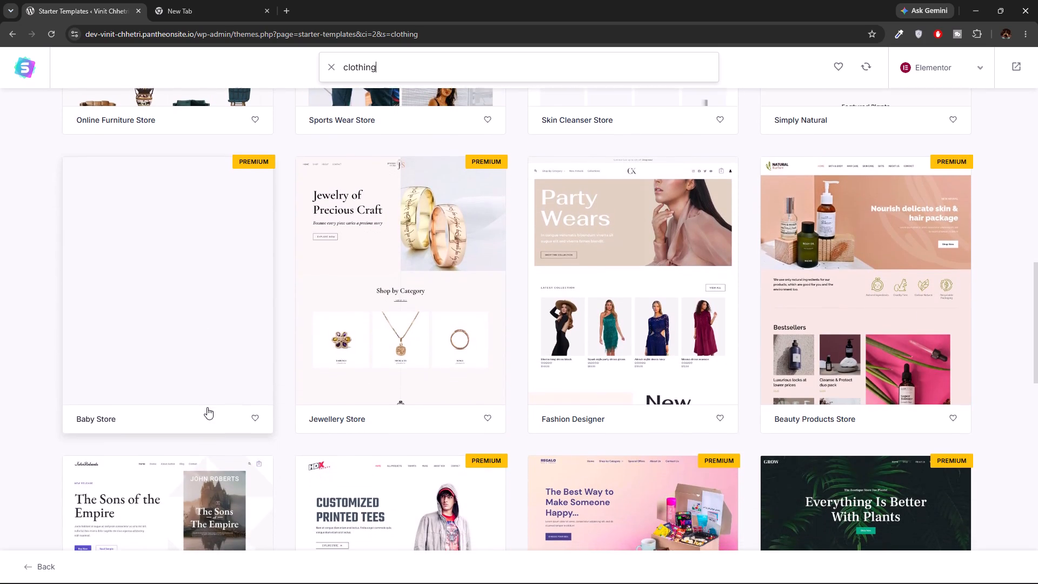
scroll(207, 407, down, 2)
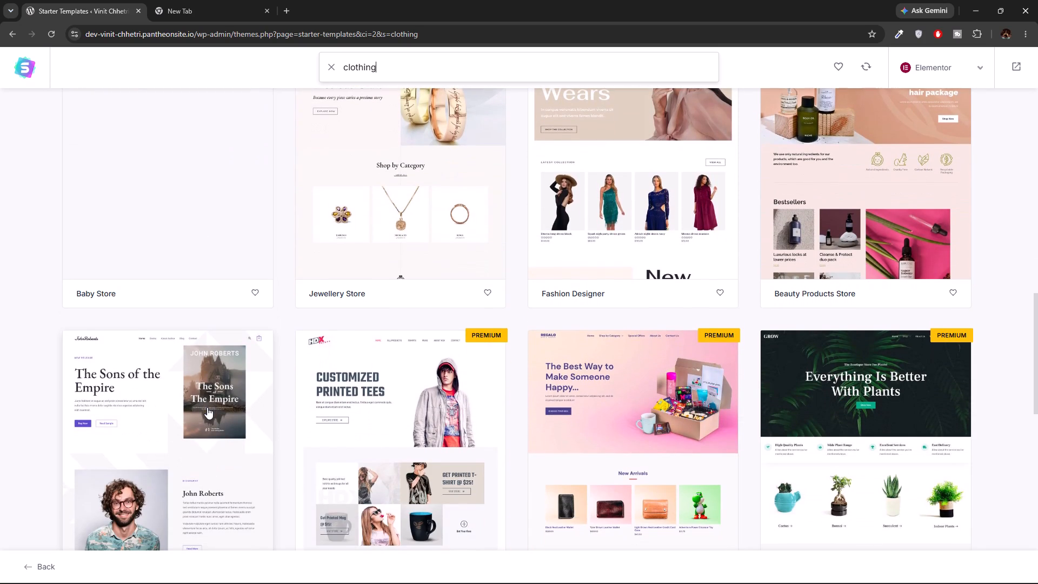
scroll(207, 407, down, 7)
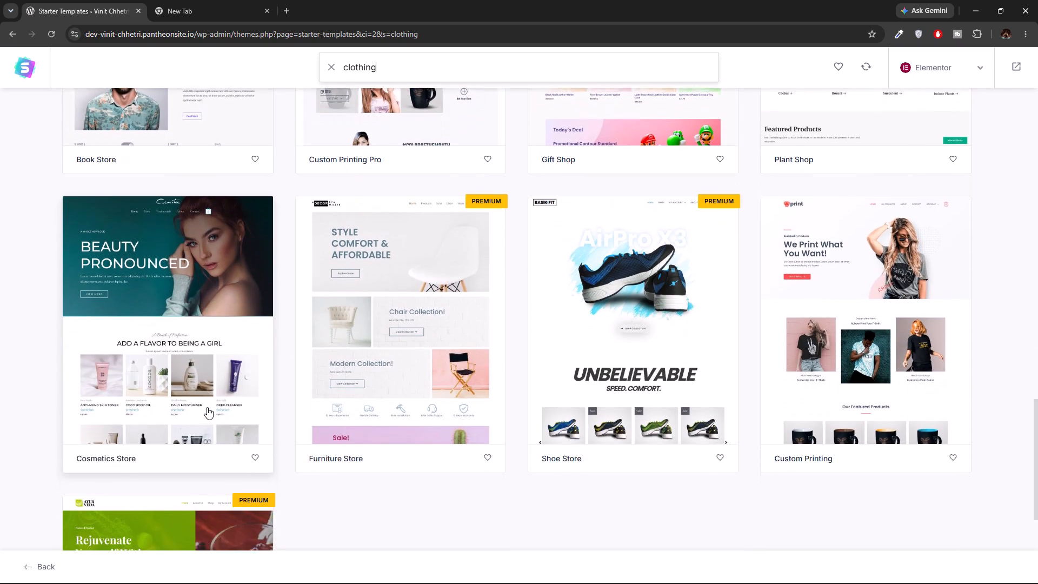
scroll(207, 407, down, 2)
scroll(207, 407, up, 2)
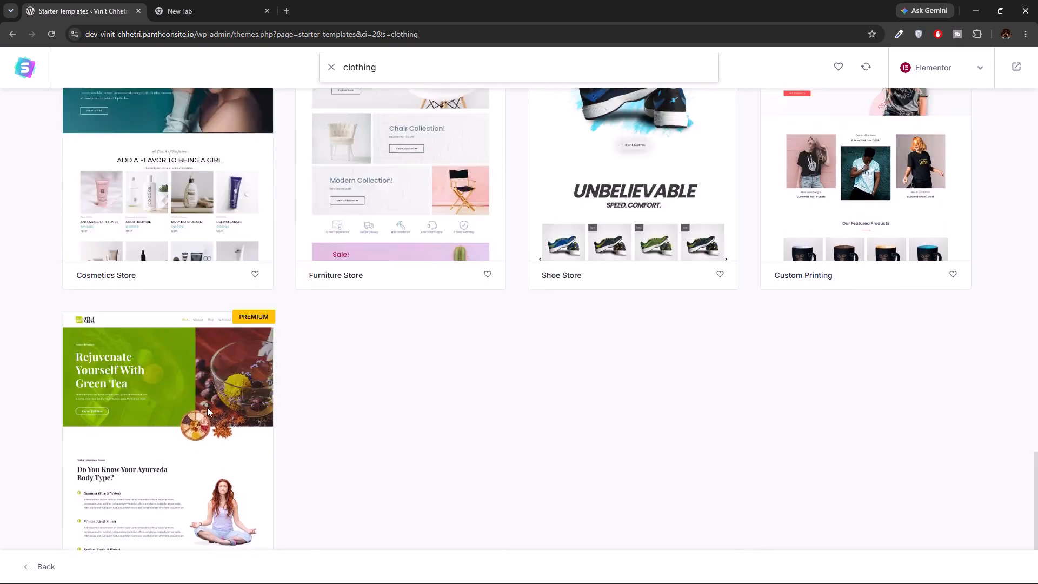
scroll(207, 407, up, 11)
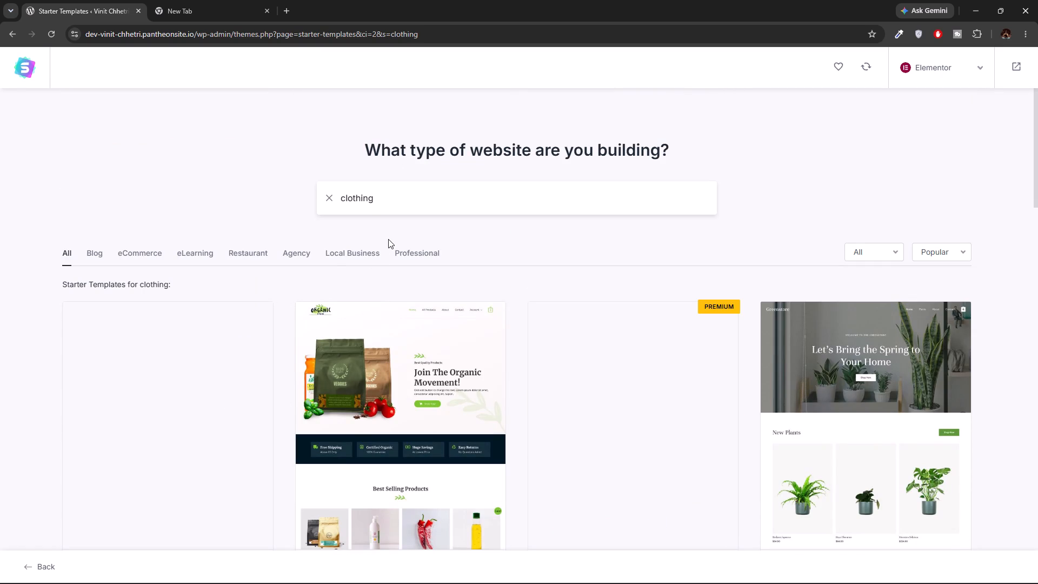
Replace the template search term with "fasion" and run the search.
key(BackSpace)
key(BackSpace)
key(BackSpace)
key(BackSpace)
key(BackSpace)
key(BackSpace)
key(BackSpace)
key(BackSpace)
key(BackSpace)
key(BackSpace)
key(BackSpace)
key(BackSpace)
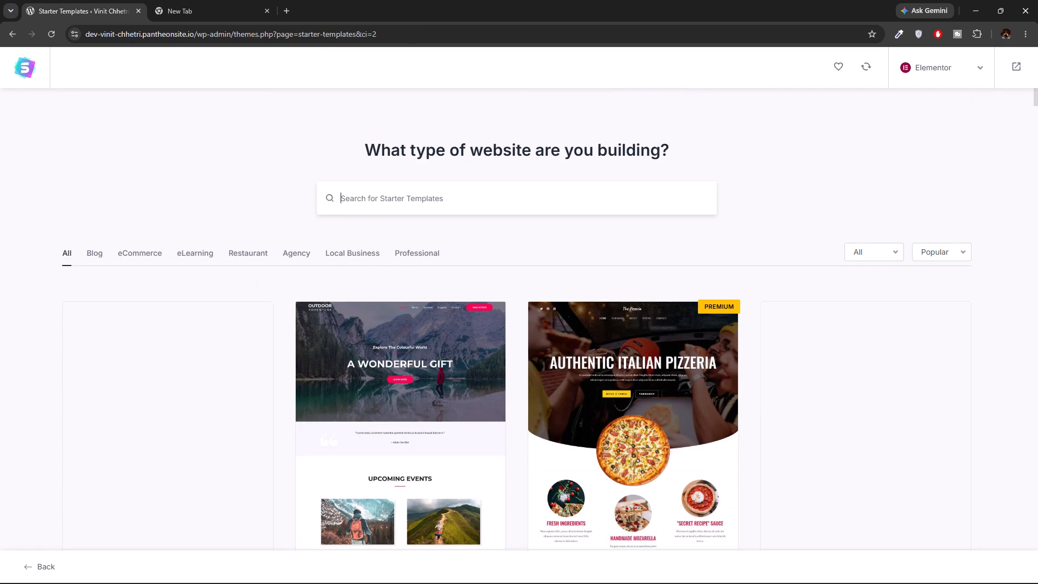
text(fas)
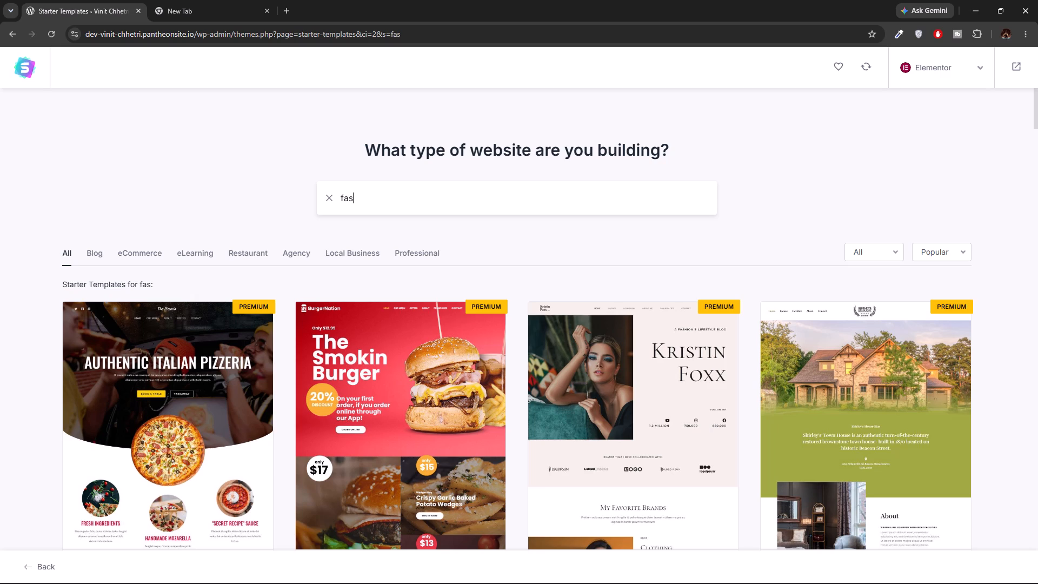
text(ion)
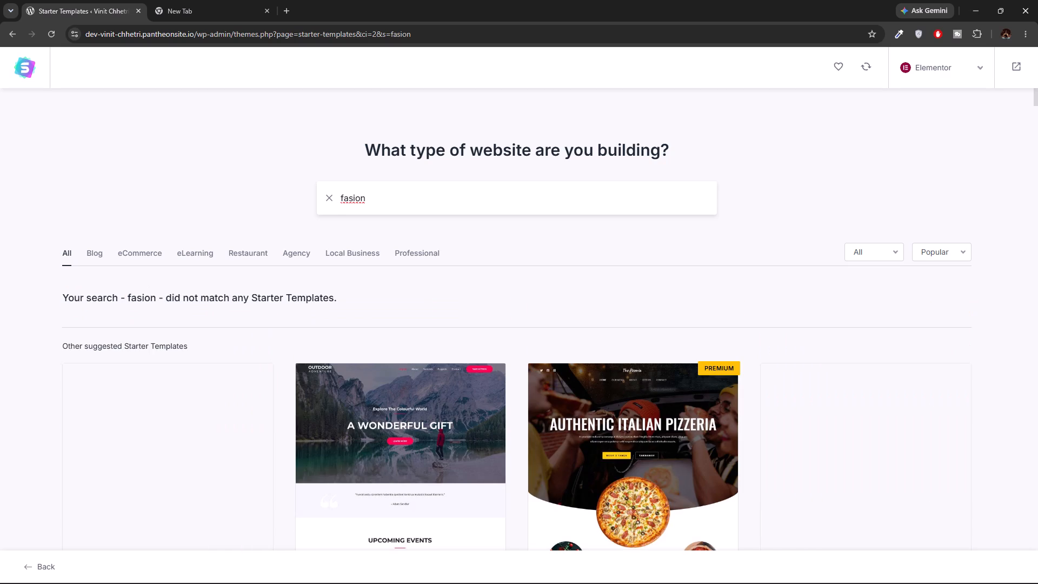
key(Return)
Clear the search term so that all starter templates are listed again.
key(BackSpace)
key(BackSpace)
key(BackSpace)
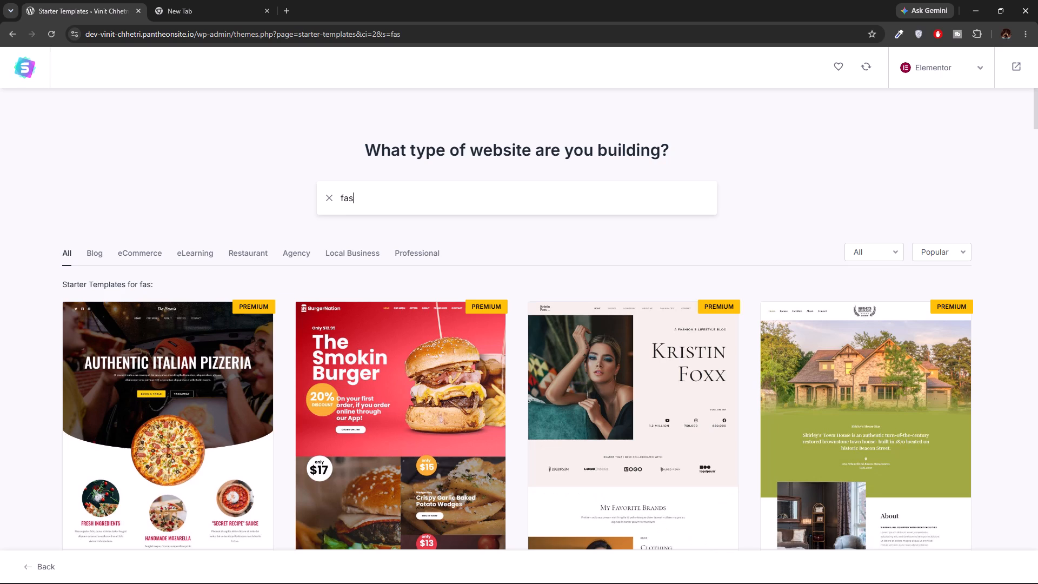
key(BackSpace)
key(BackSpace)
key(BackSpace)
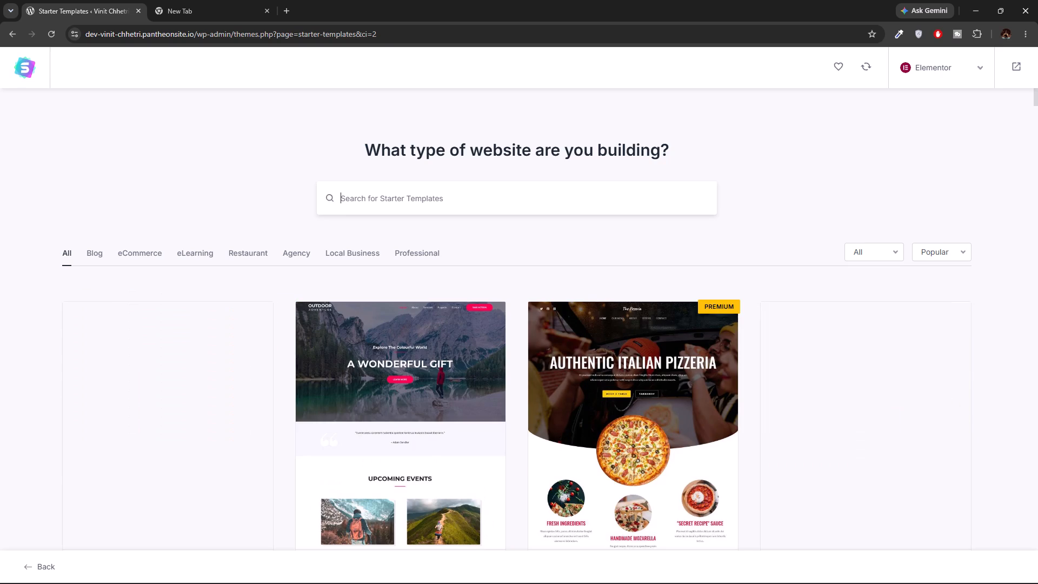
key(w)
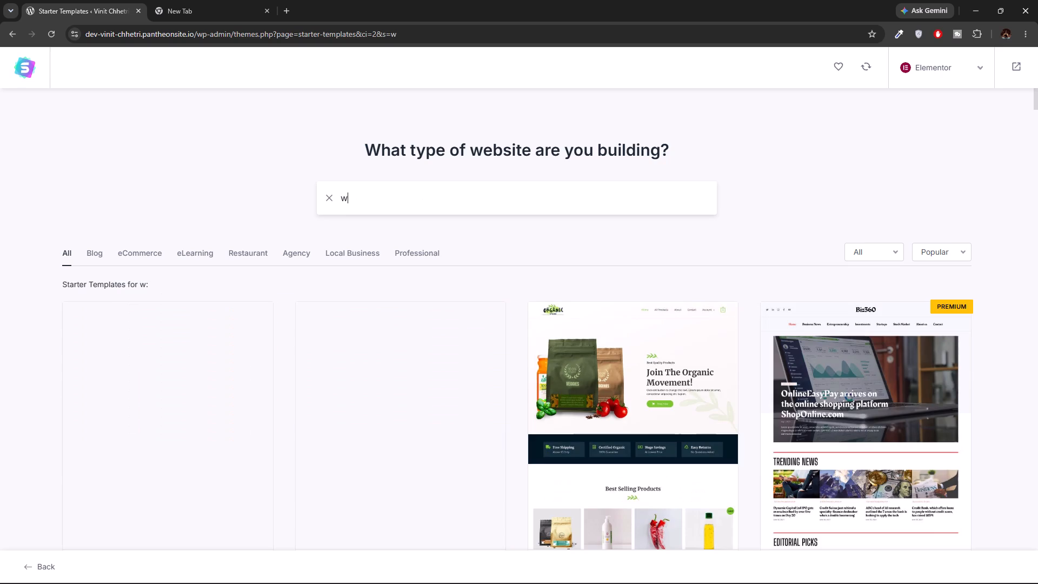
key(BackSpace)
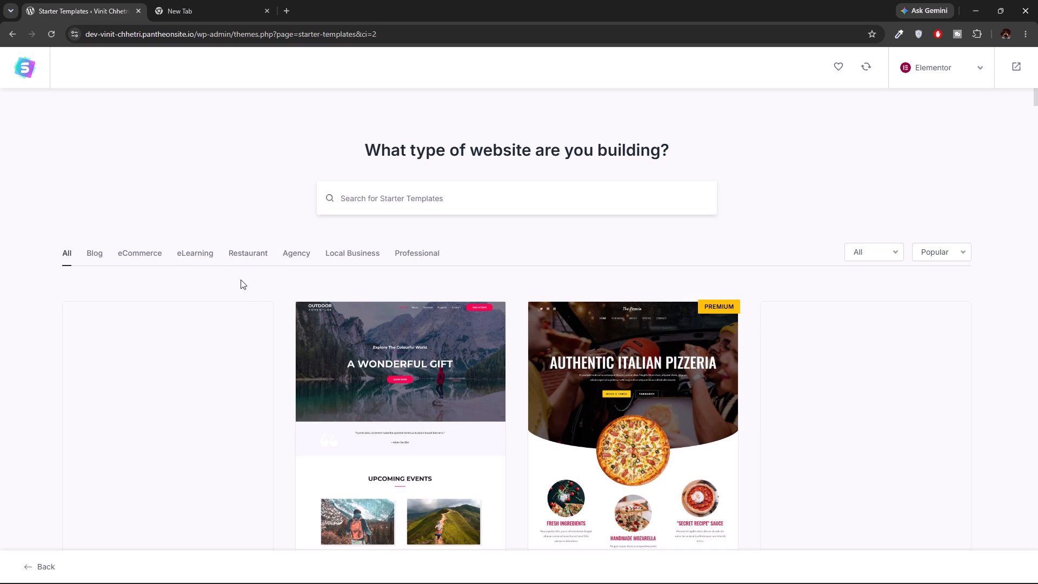
Find the free Plant Shop template in the full list and select it for the website.
scroll(245, 287, down, 8)
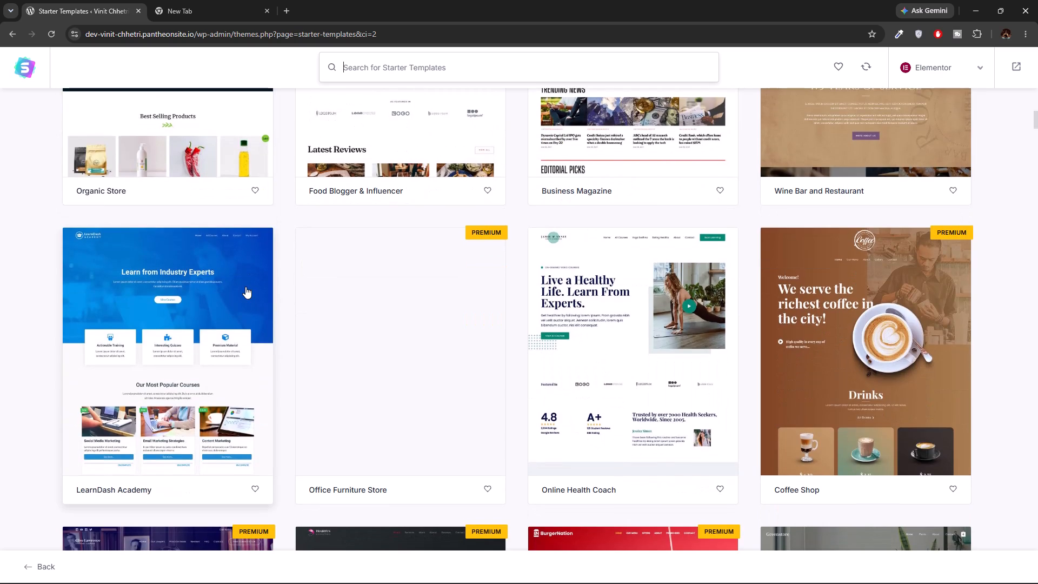
scroll(245, 287, down, 3)
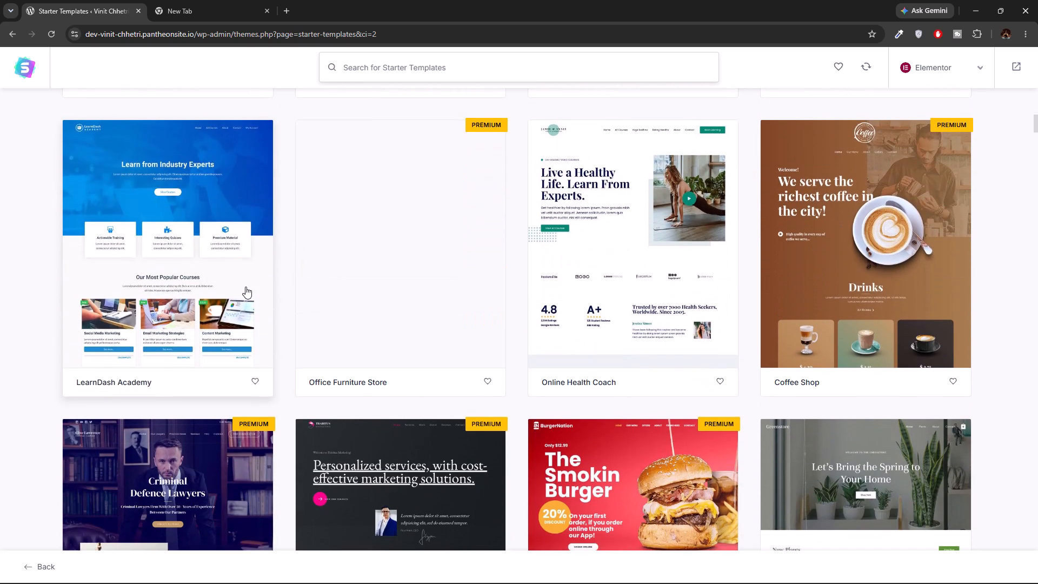
scroll(245, 287, down, 5)
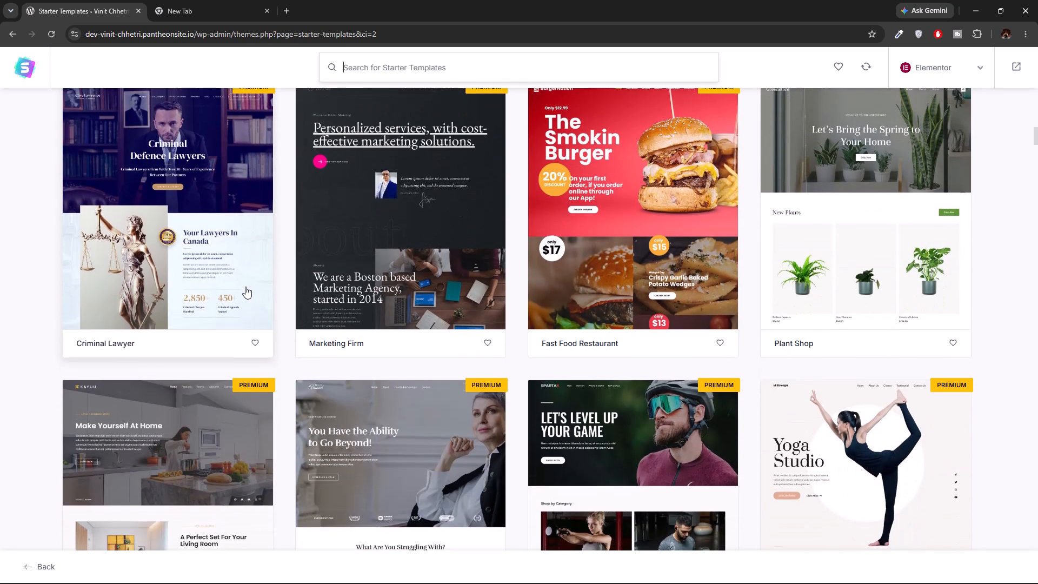
scroll(245, 287, down, 1)
click(842, 219)
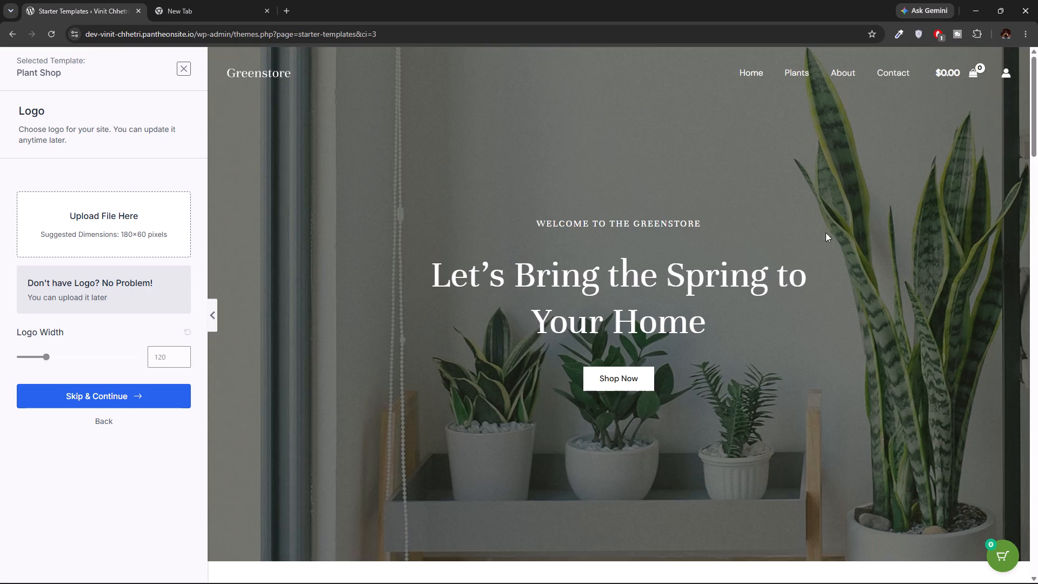
Skip the logo upload for the Plant Shop template and continue with the default colors and the Unna / DM Sans fonts.
scroll(334, 283, up, 4)
click(74, 394)
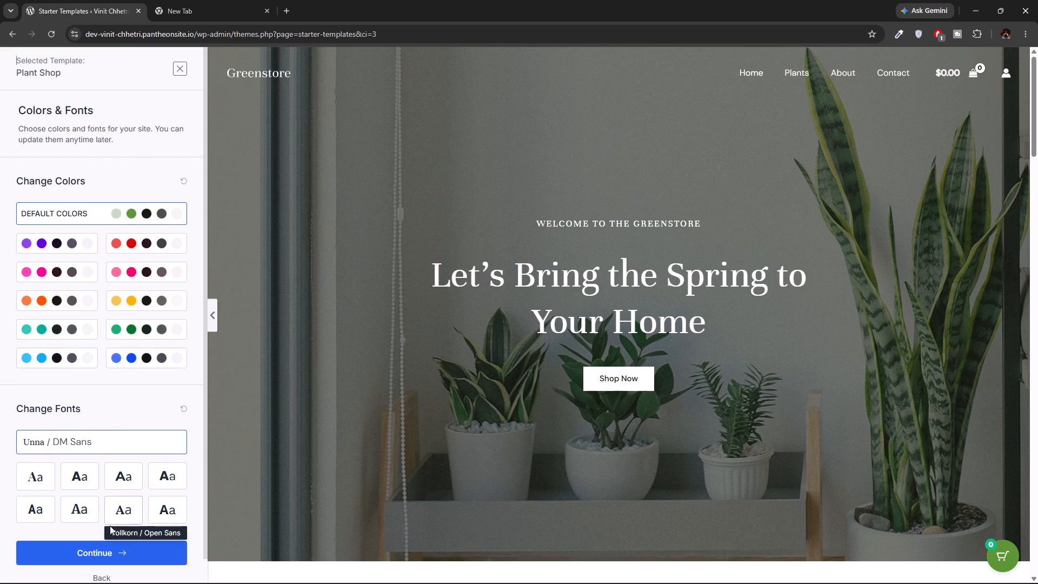
click(95, 551)
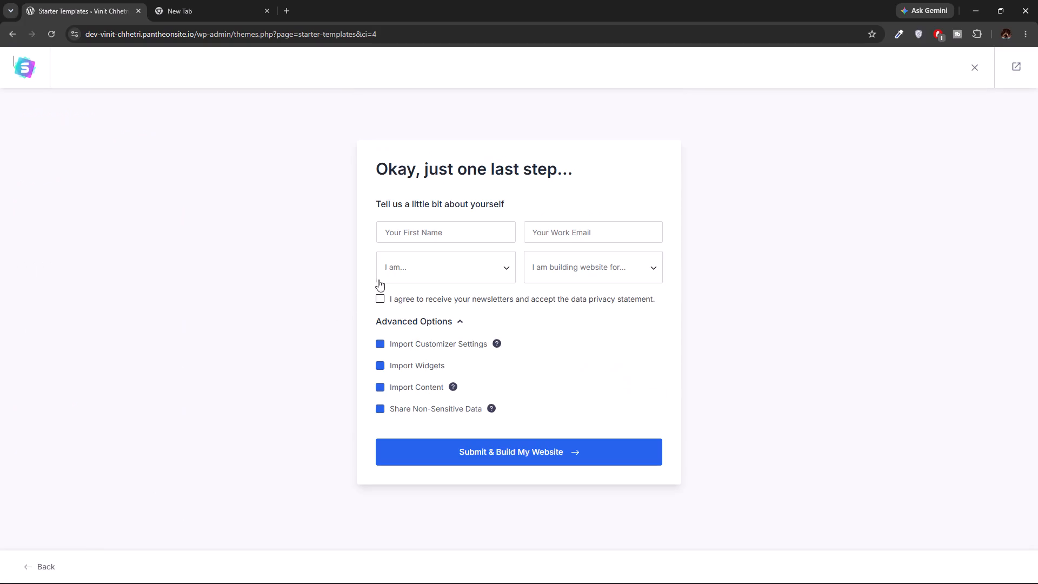
Fill in the personal details form with Intermidiate and Myself/My Company, accept the newsletter and privacy statement, and try to submit it.
click(416, 237)
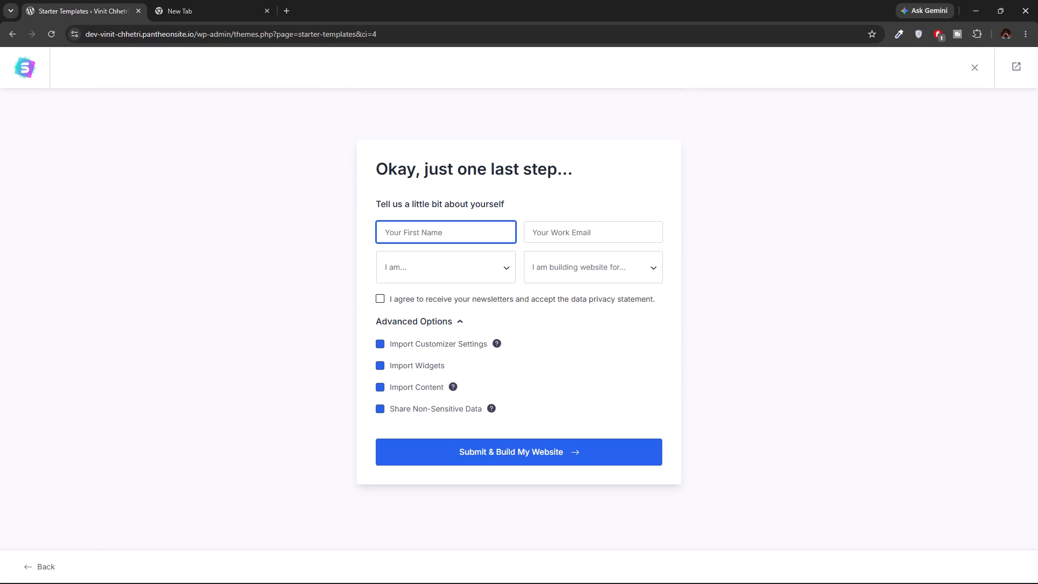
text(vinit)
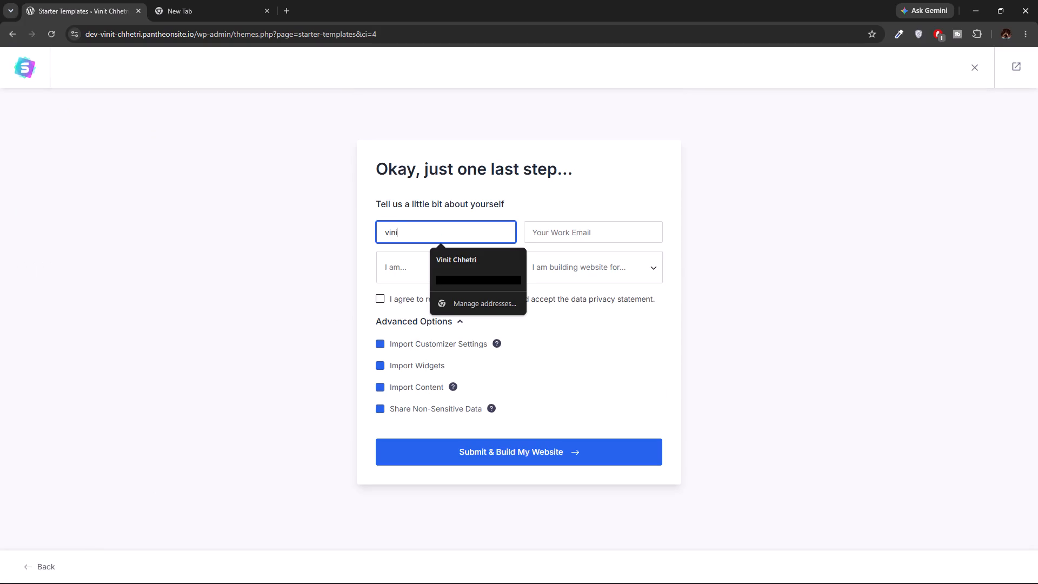
click(548, 225)
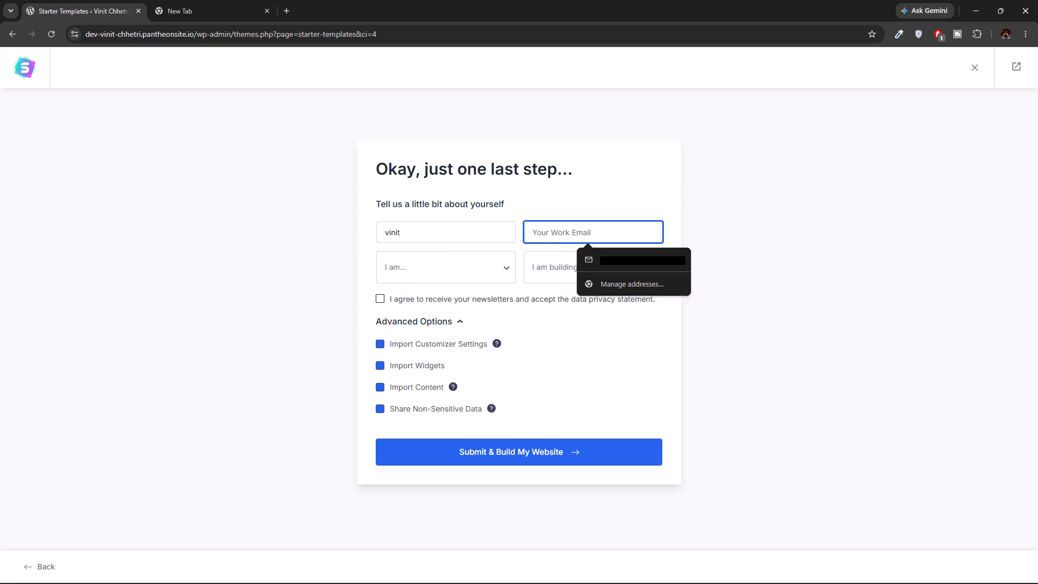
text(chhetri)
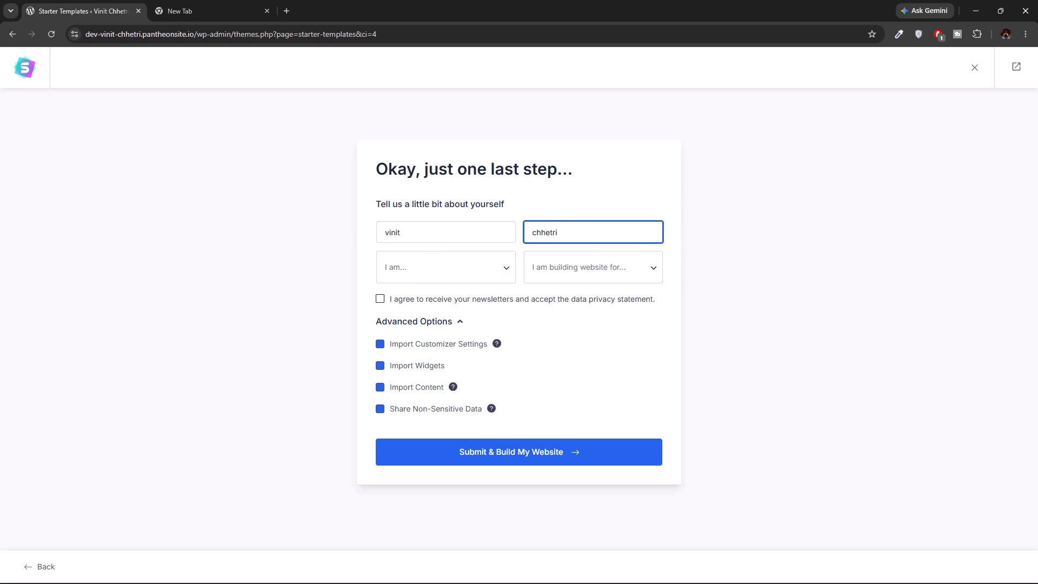
click(493, 271)
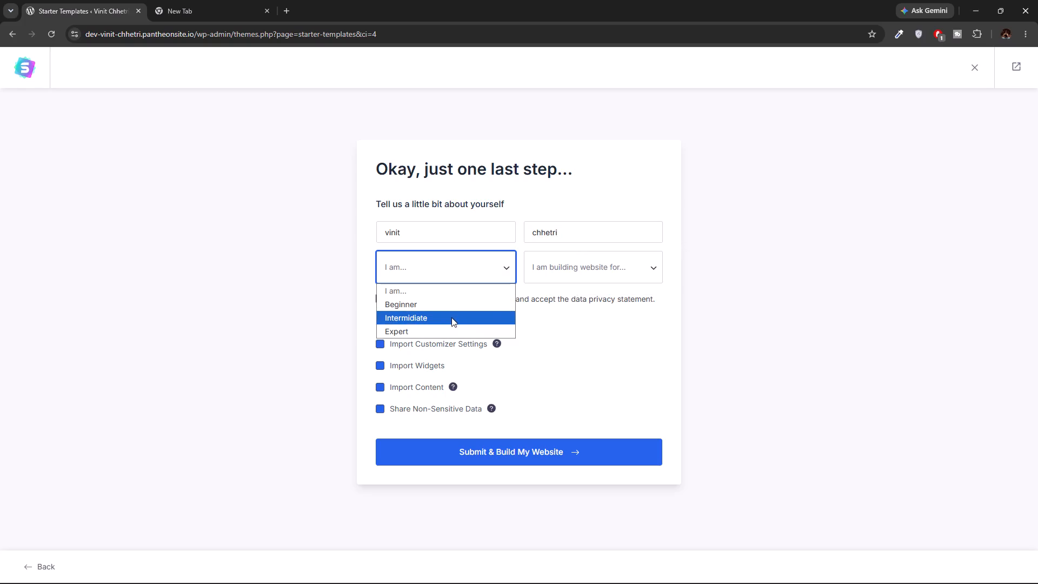
click(451, 313)
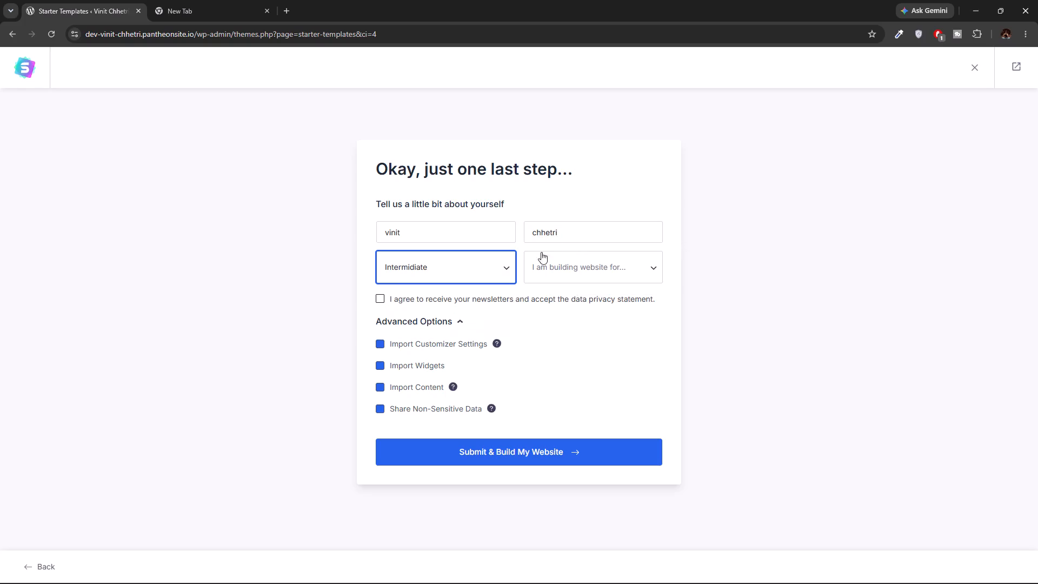
click(575, 273)
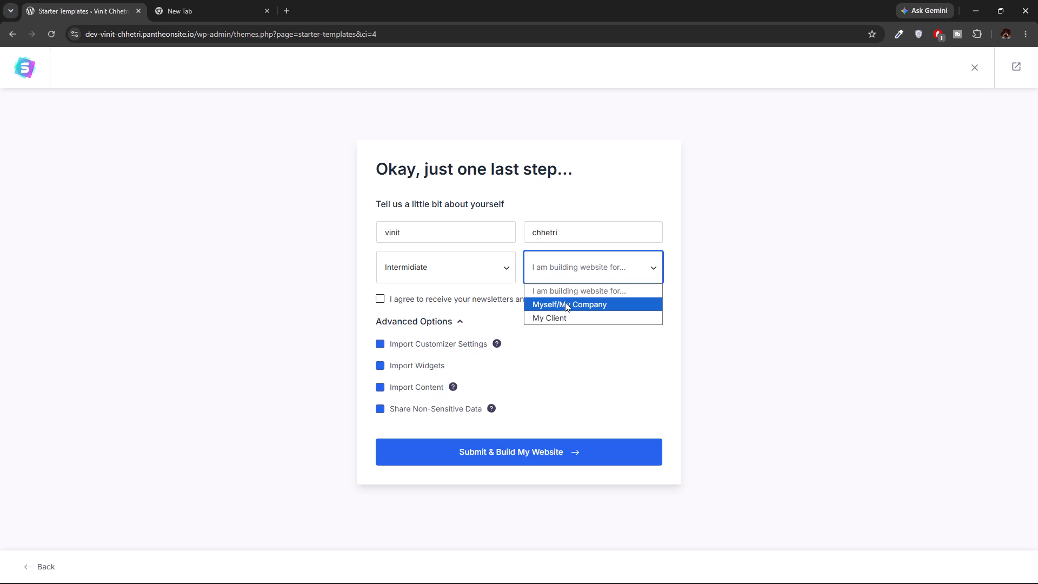
click(565, 303)
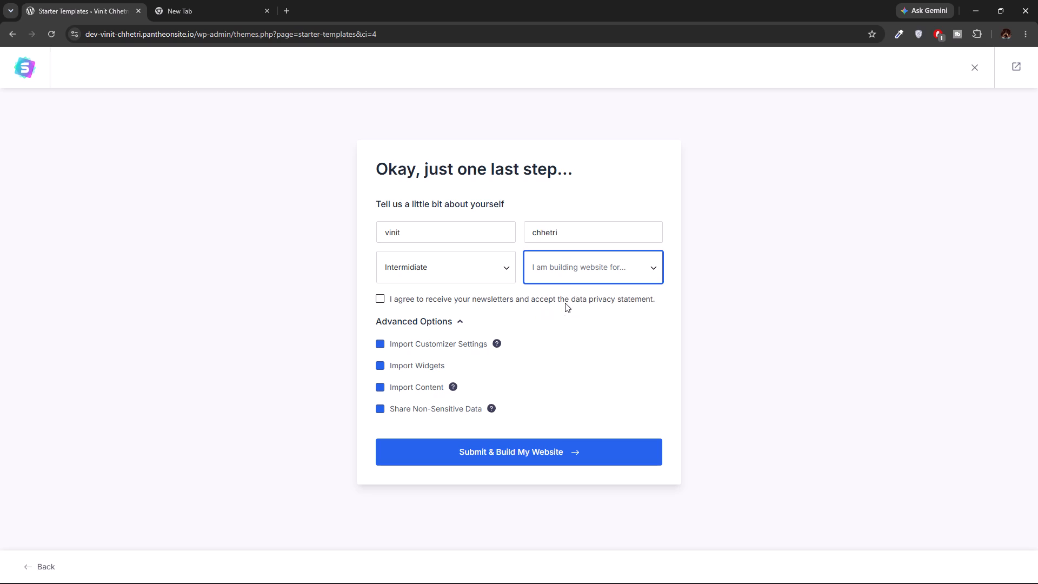
click(383, 300)
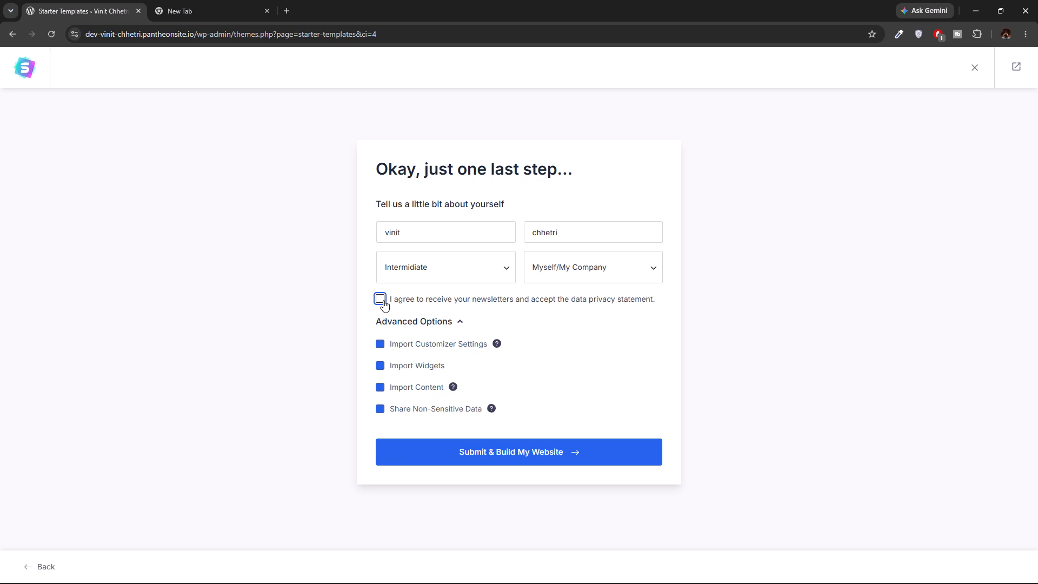
click(416, 455)
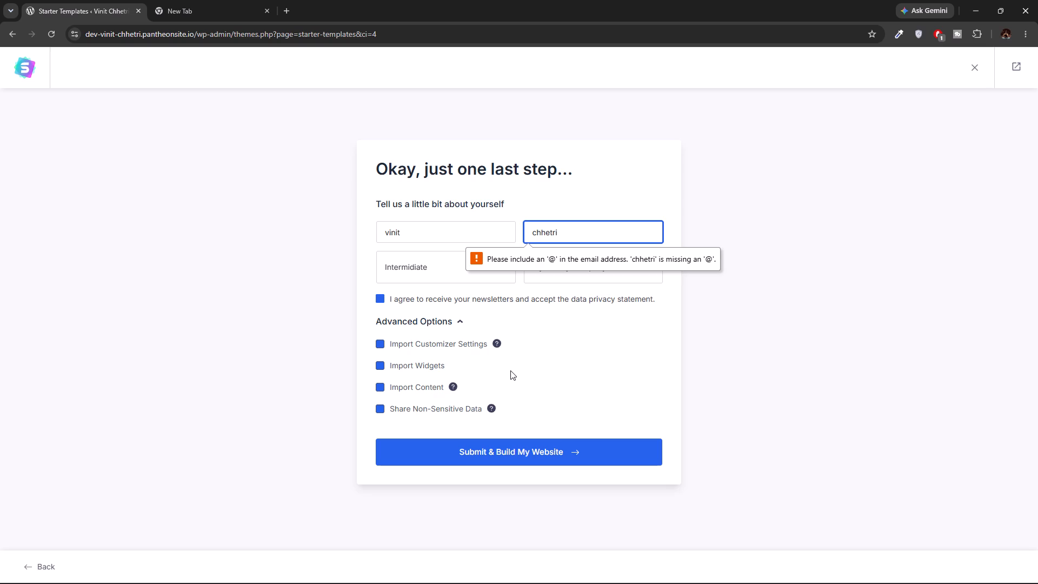
Replace the work email entry with the saved email address and submit the form to build the website.
click(530, 230)
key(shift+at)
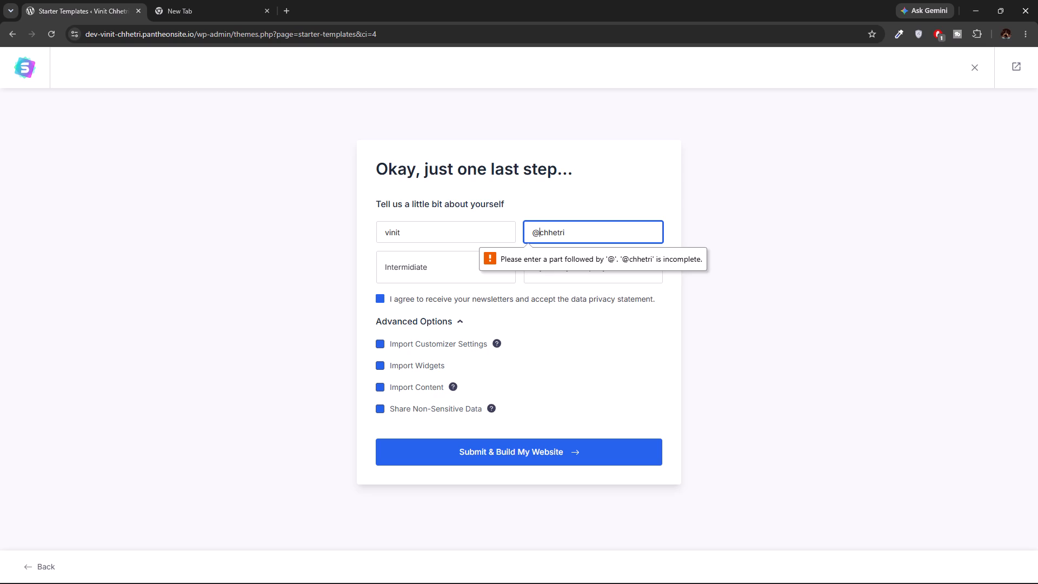
click(577, 231)
key(BackSpace)
key(BackSpace)
key(BackSpace)
key(BackSpace)
key(BackSpace)
key(BackSpace)
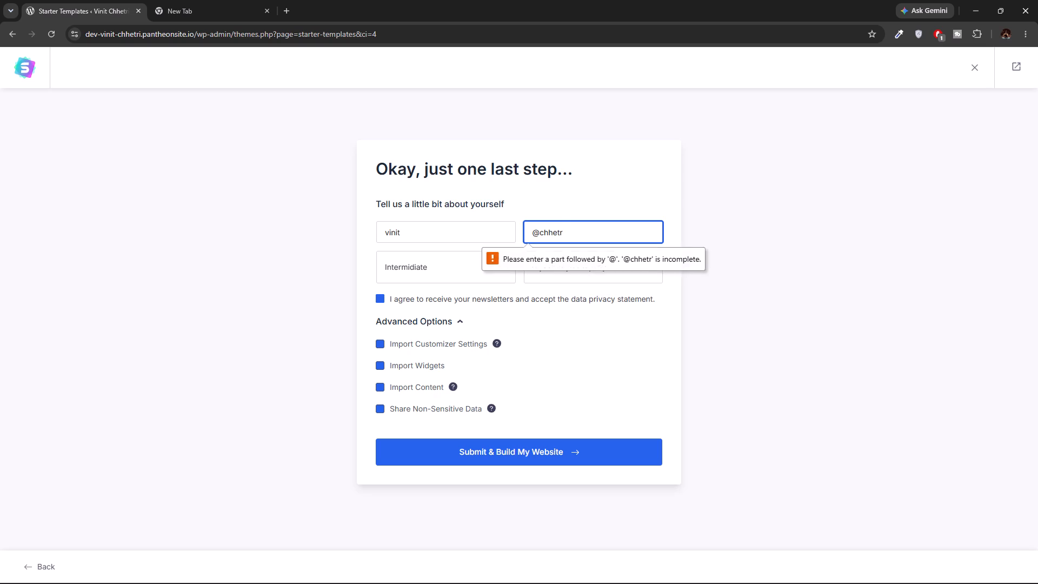
key(BackSpace)
key(BackSpace)
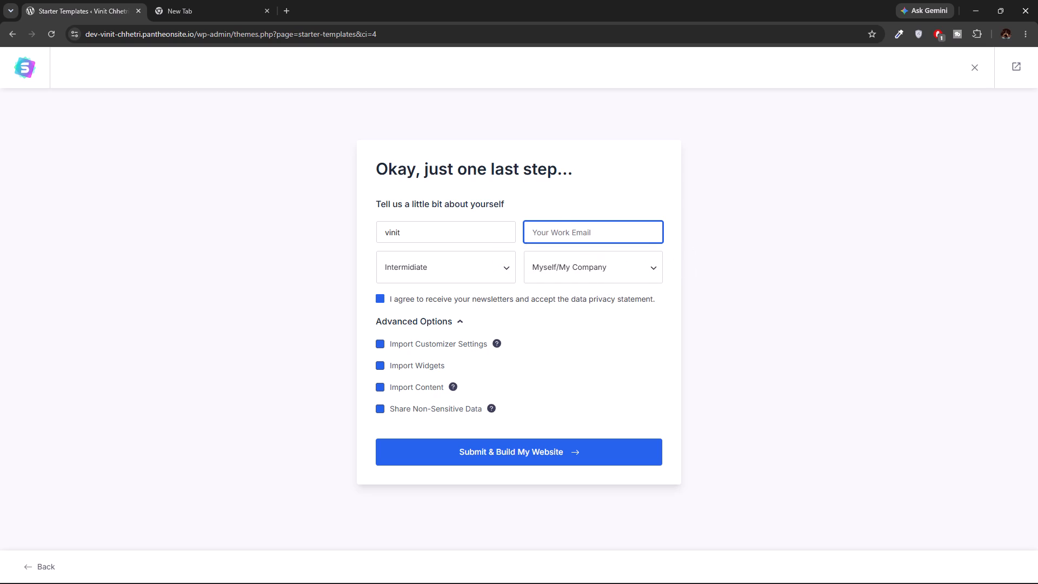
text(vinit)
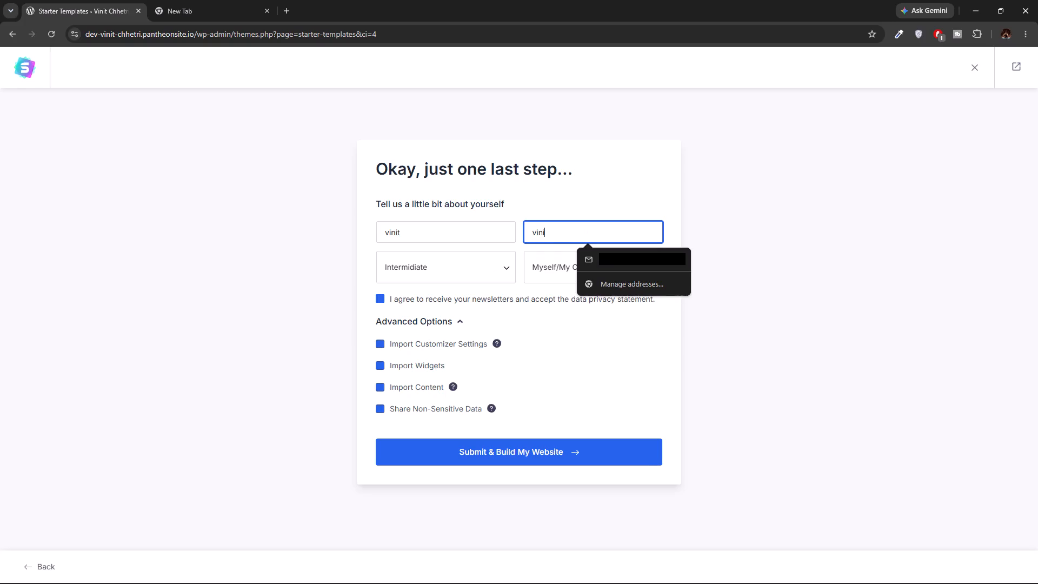
click(633, 265)
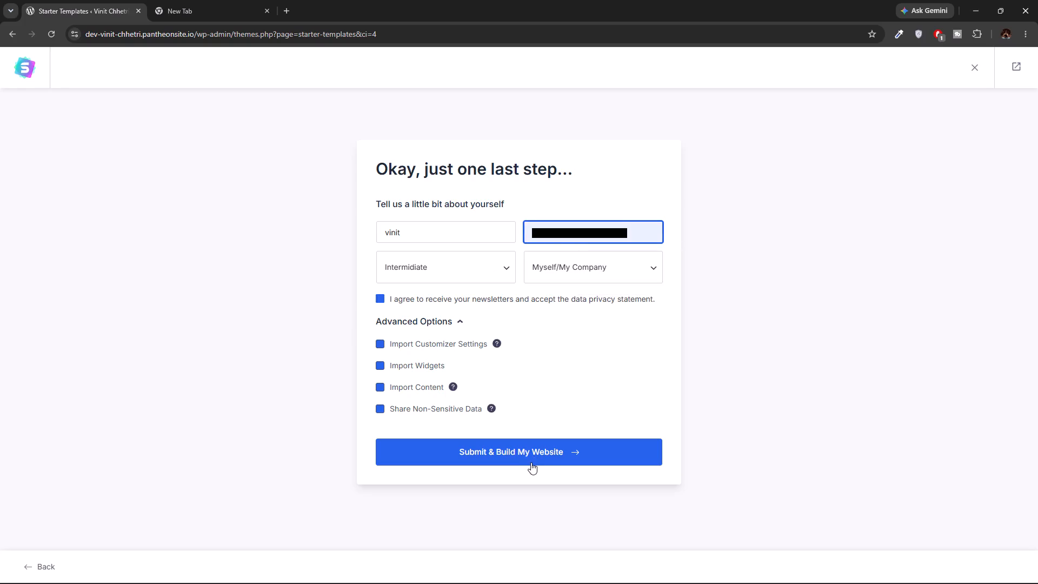
click(531, 462)
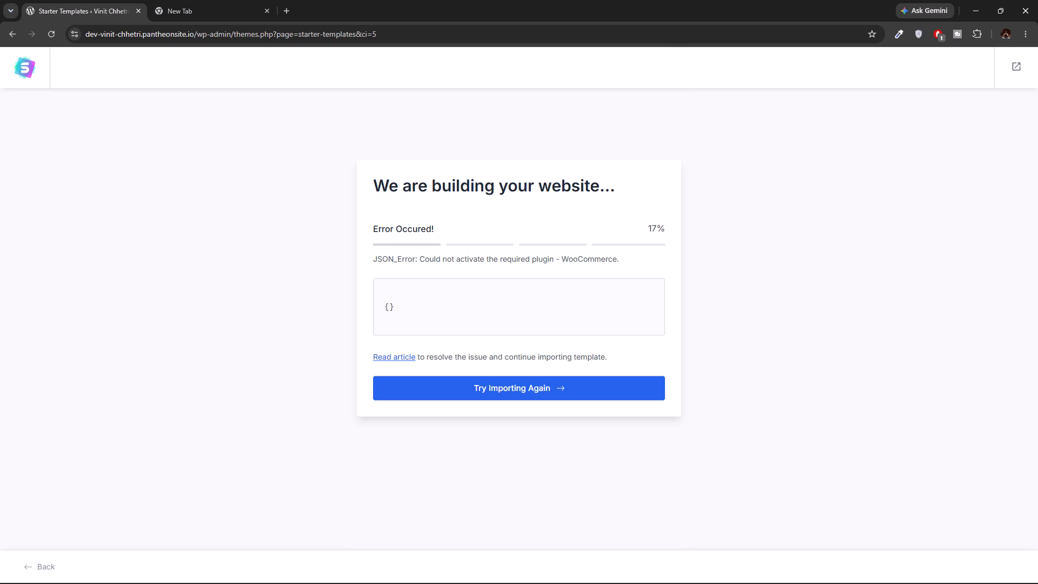
Retry the import, refilling the name, email, Intermidiate, Myself/My Company and newsletter consent, and submit with Install Required Plugins included.
click(439, 382)
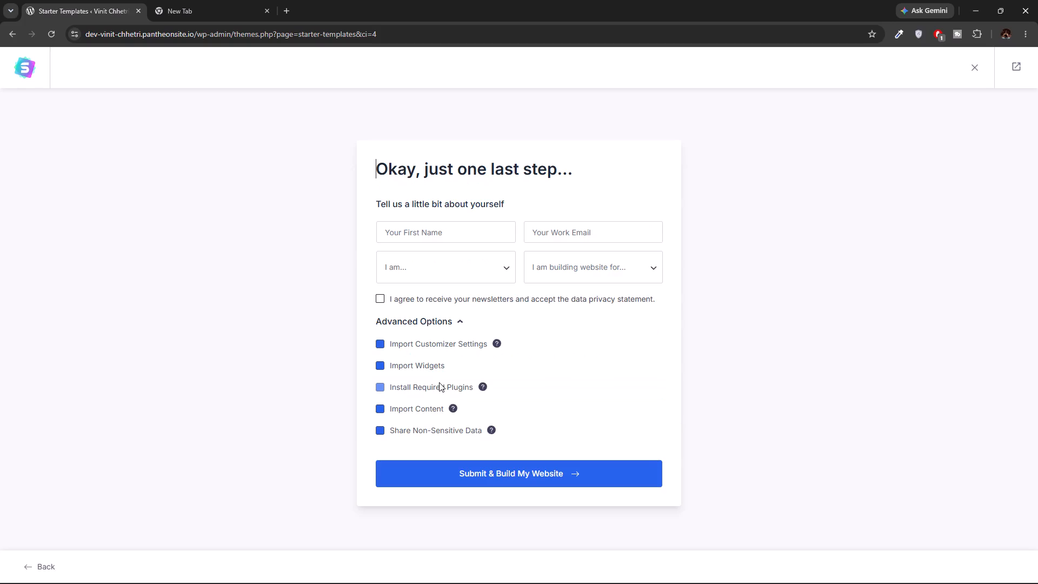
click(472, 240)
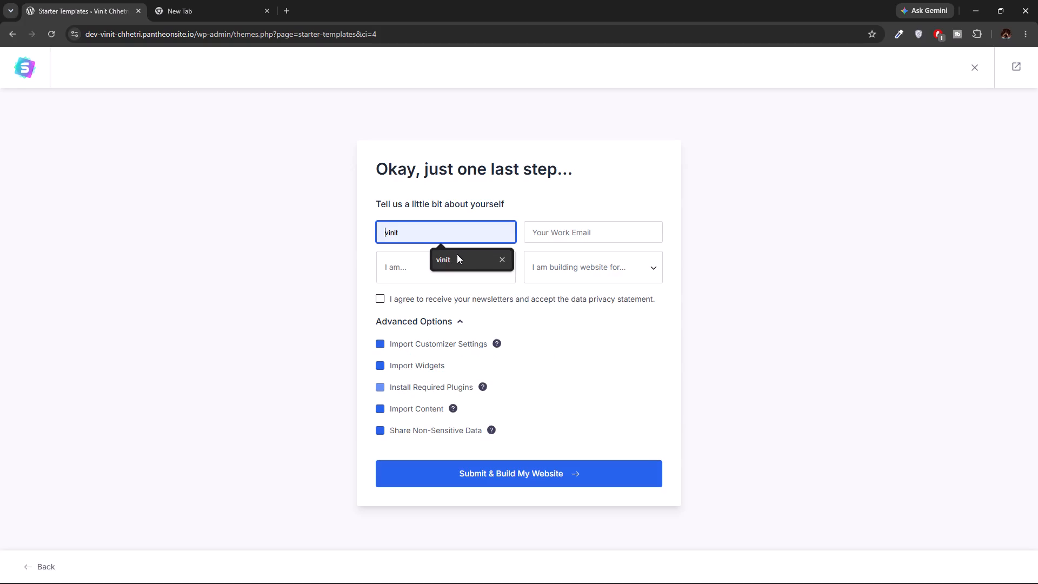
click(457, 254)
click(543, 231)
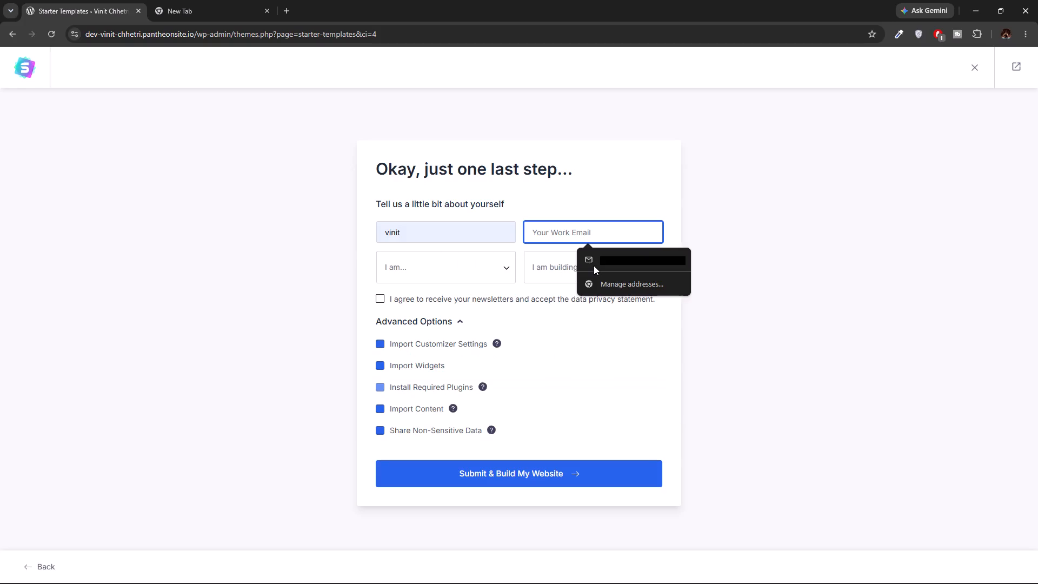
click(594, 266)
click(502, 268)
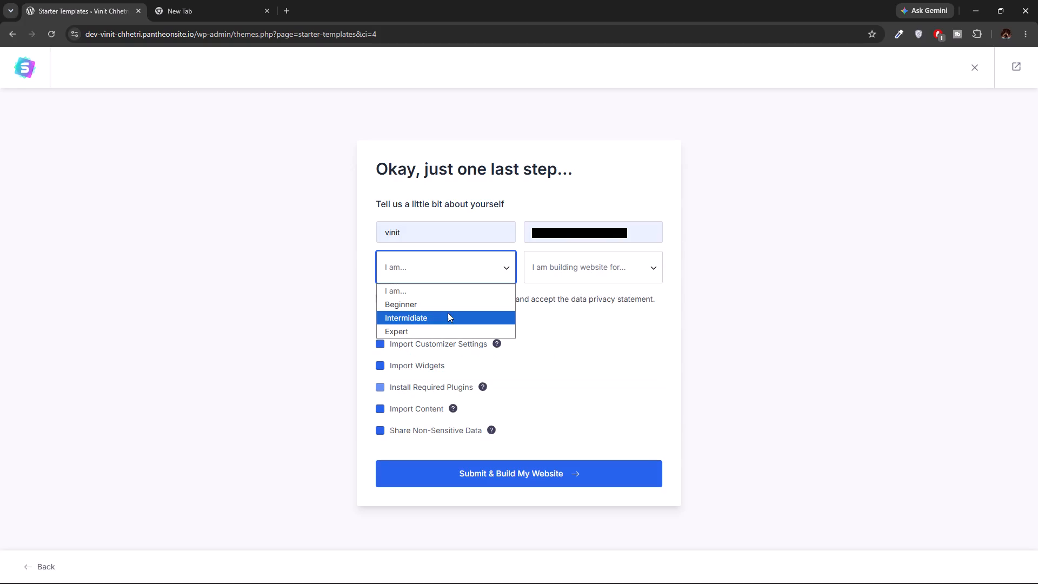
click(447, 314)
click(563, 273)
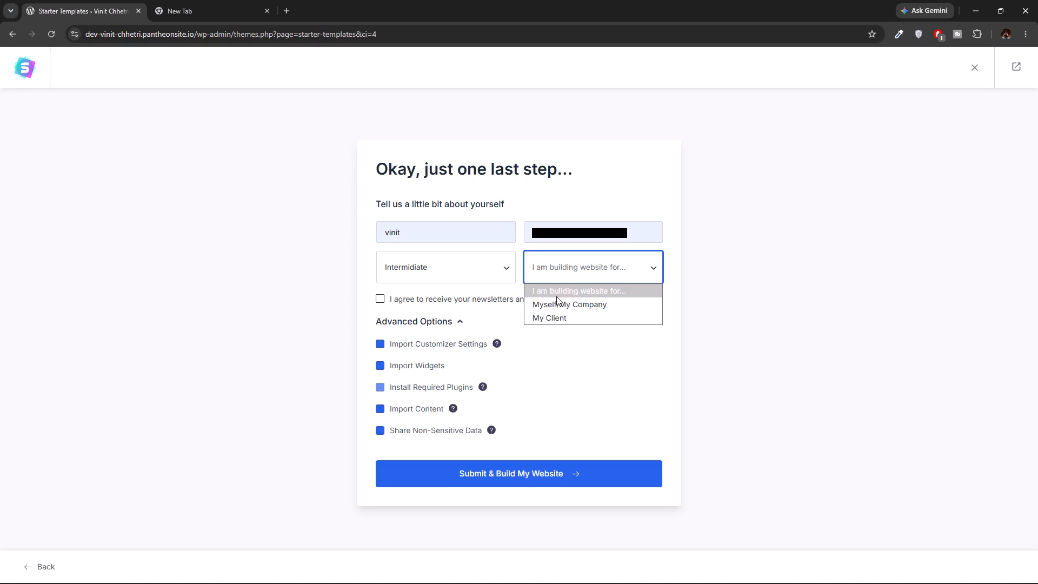
click(550, 304)
click(382, 297)
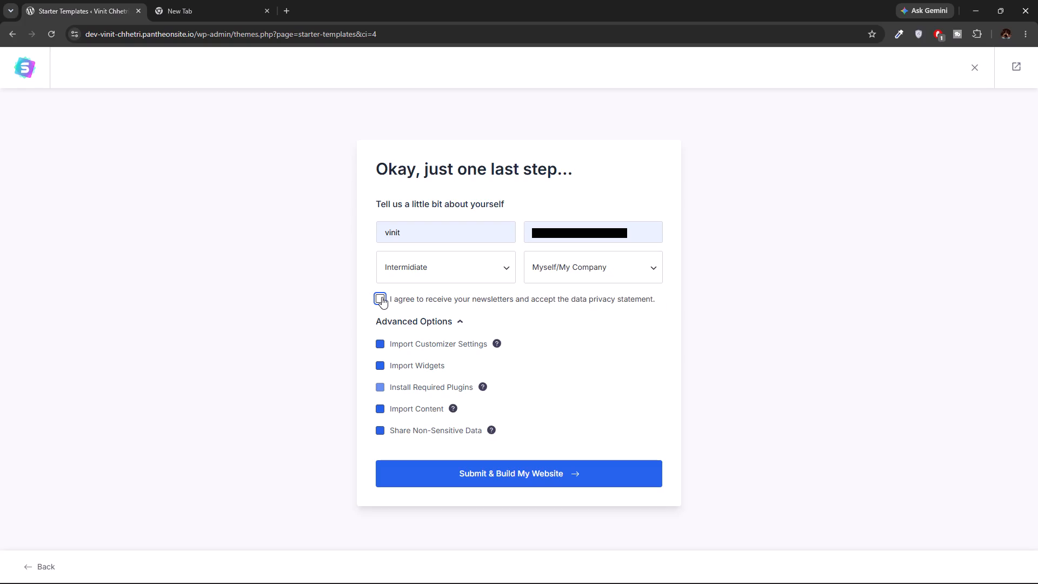
click(417, 475)
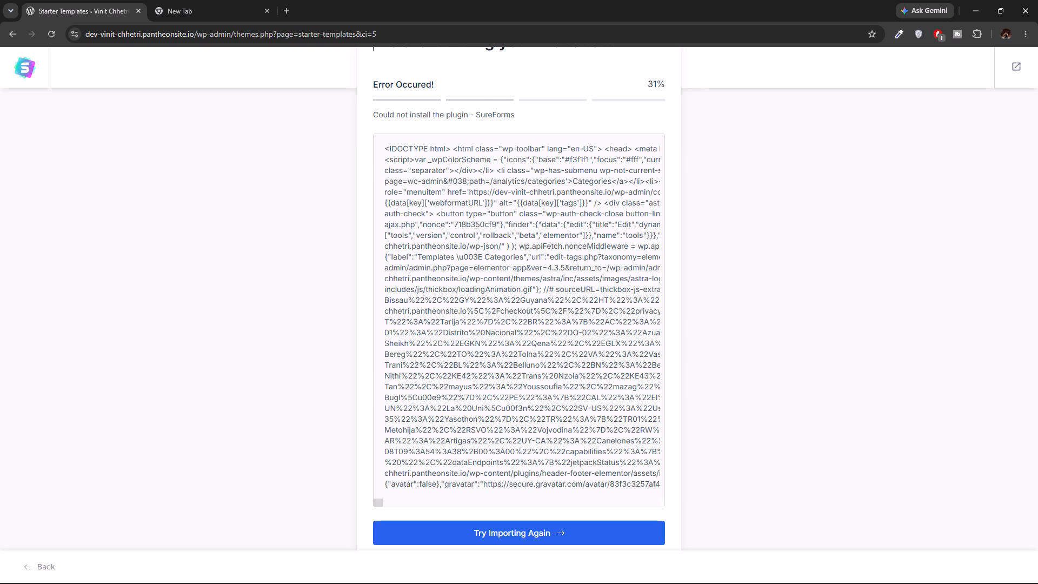
Restart the import once more, re-enter the same personal details with Intermidiate, Myself/My Company and newsletter consent, and build the website.
scroll(480, 307, up, 4)
scroll(480, 307, down, 5)
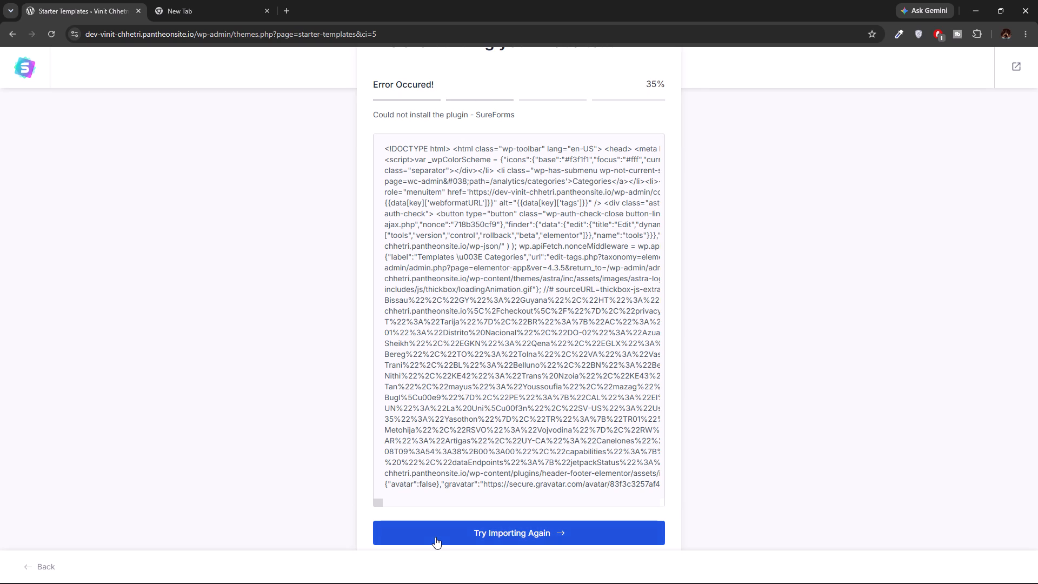
click(435, 536)
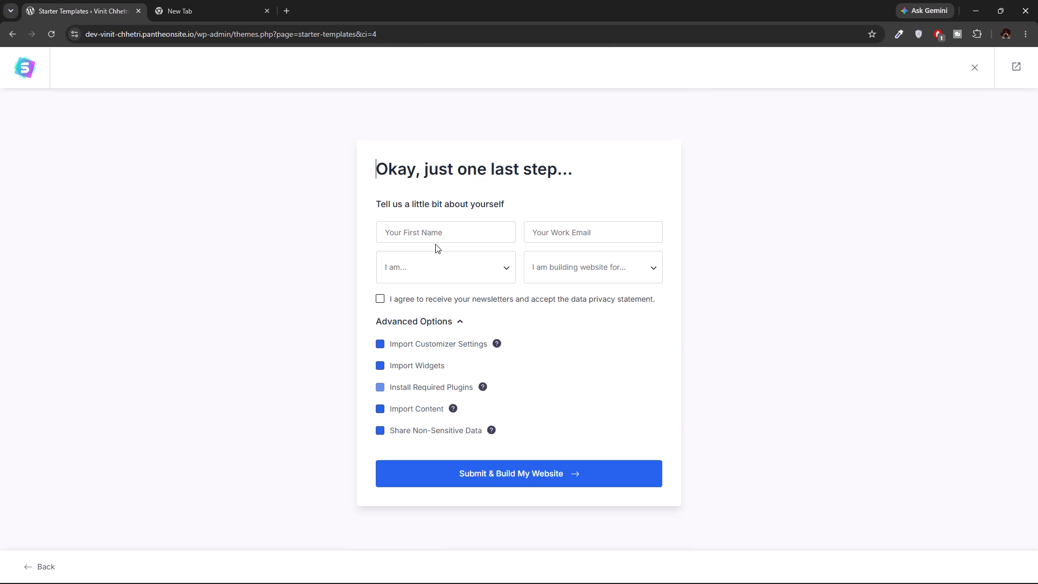
click(436, 230)
click(438, 260)
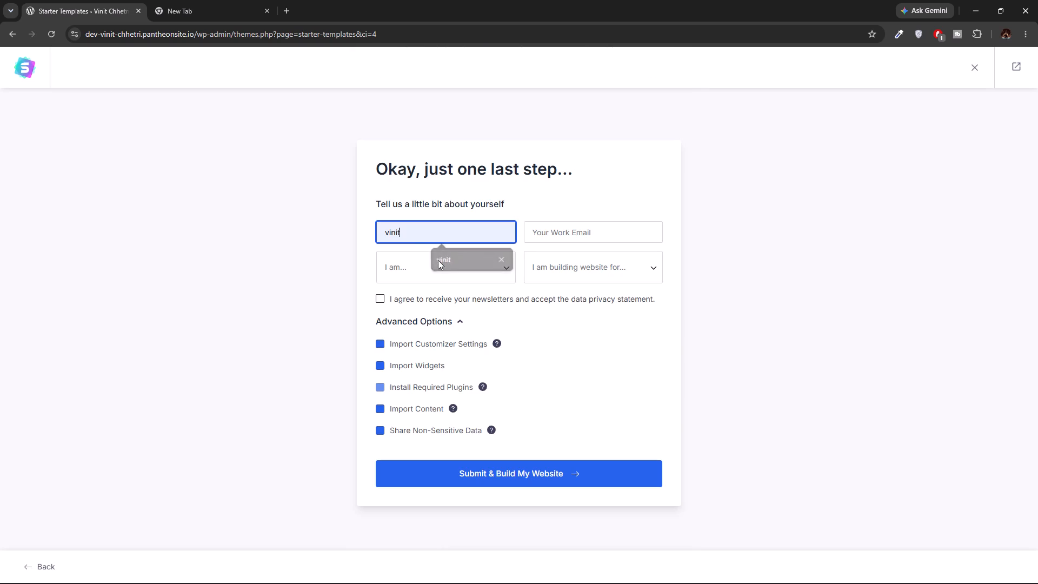
click(543, 236)
click(618, 260)
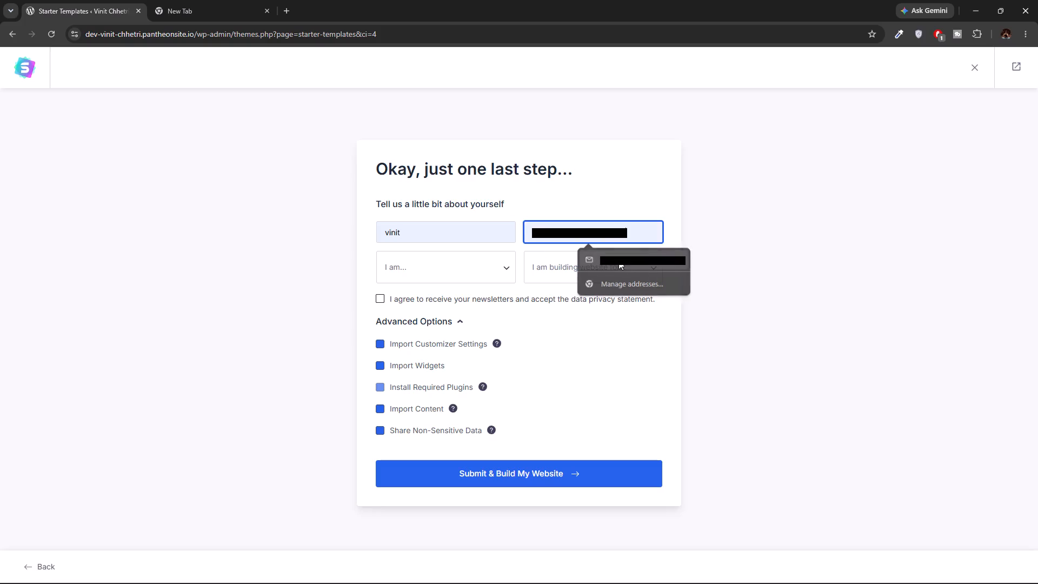
click(450, 260)
click(425, 320)
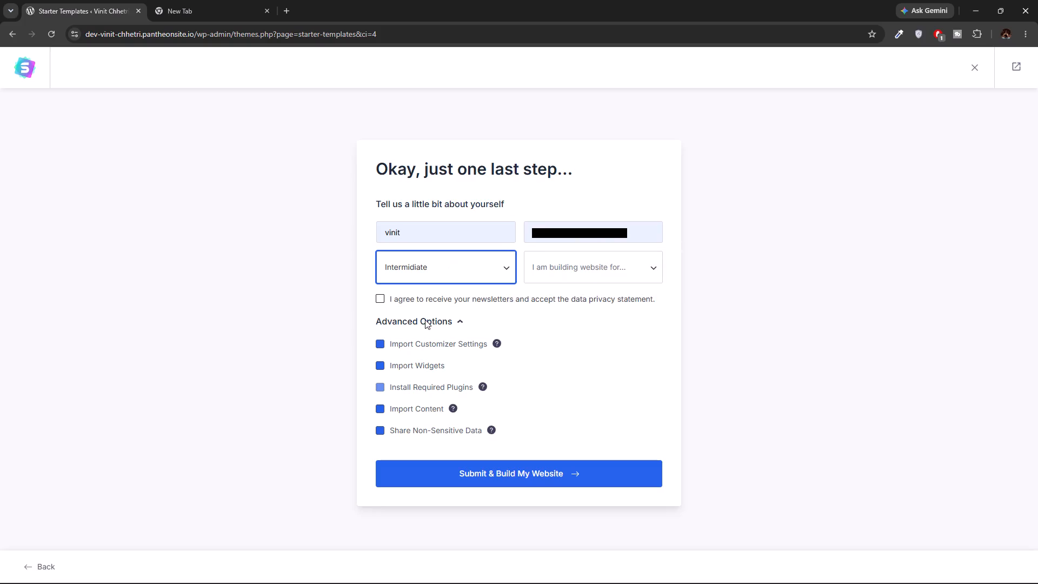
click(552, 264)
click(536, 304)
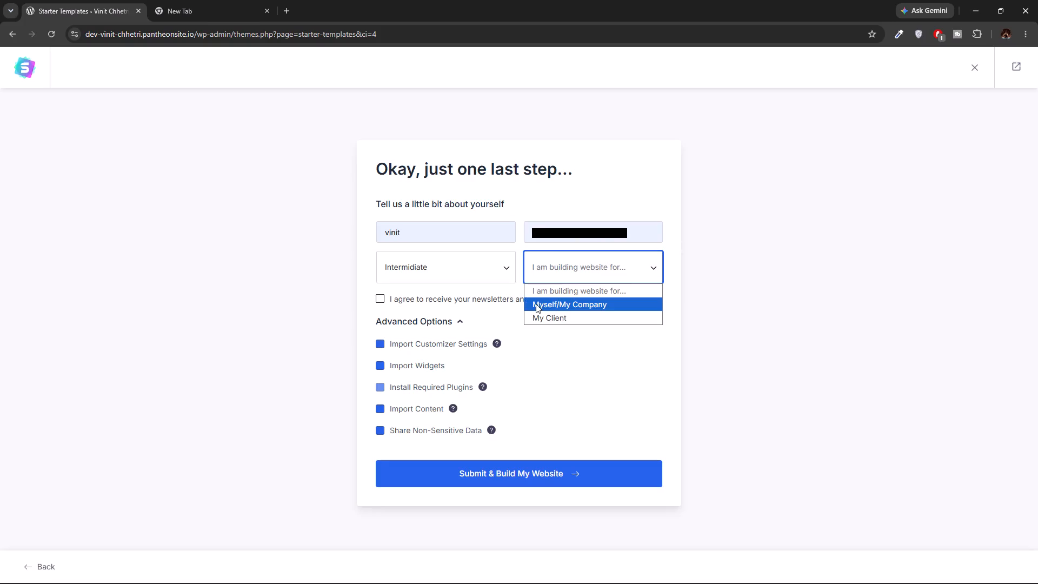
click(383, 296)
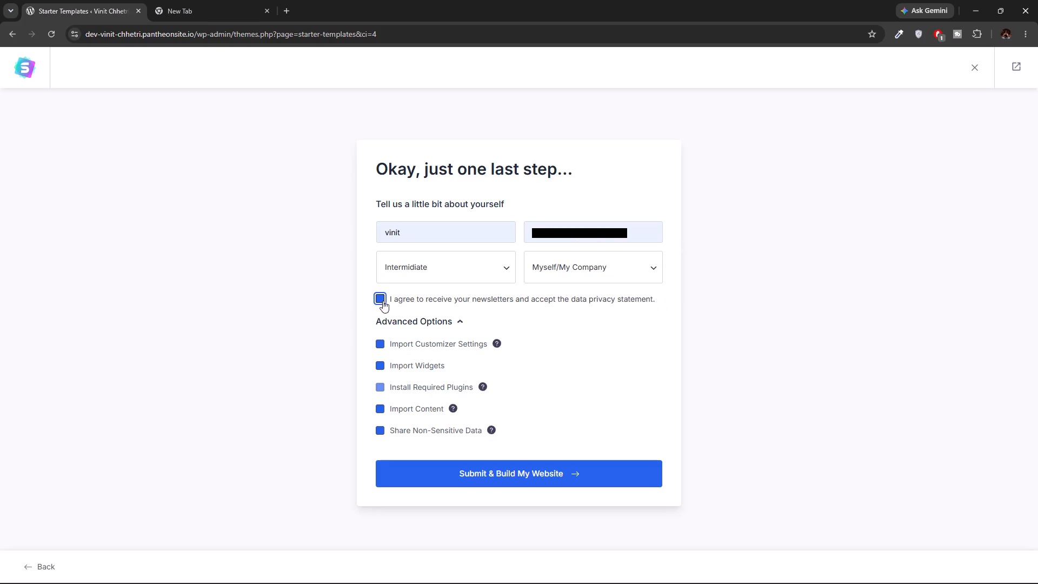
click(428, 472)
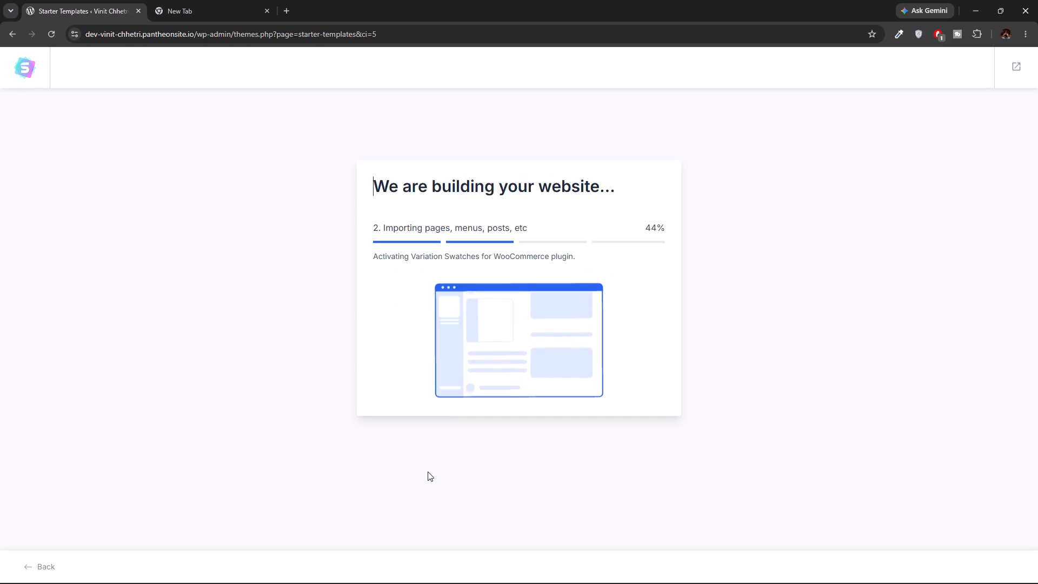
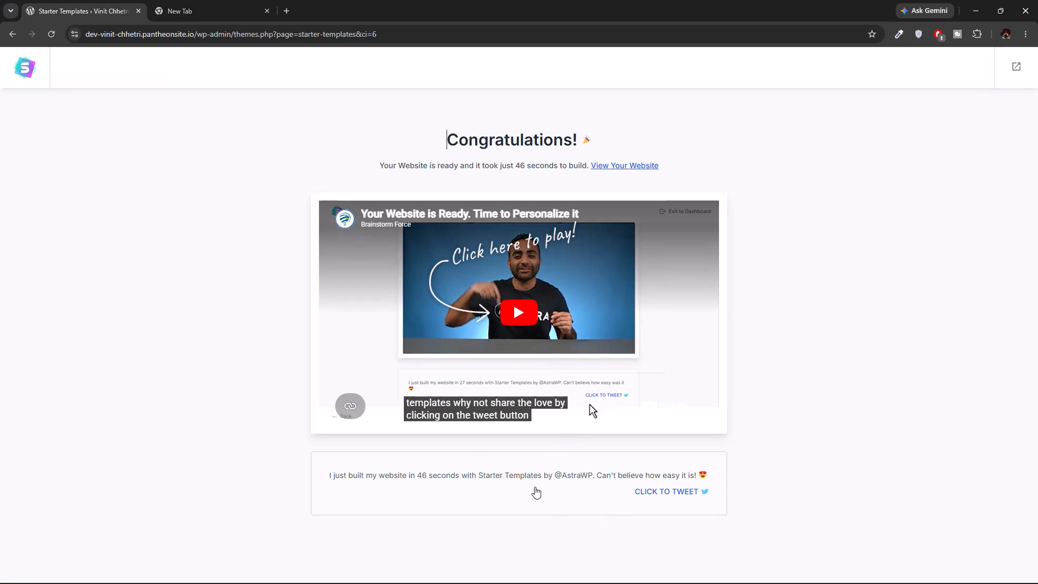
Open the newly built website from the import completion page to view it.
click(625, 166)
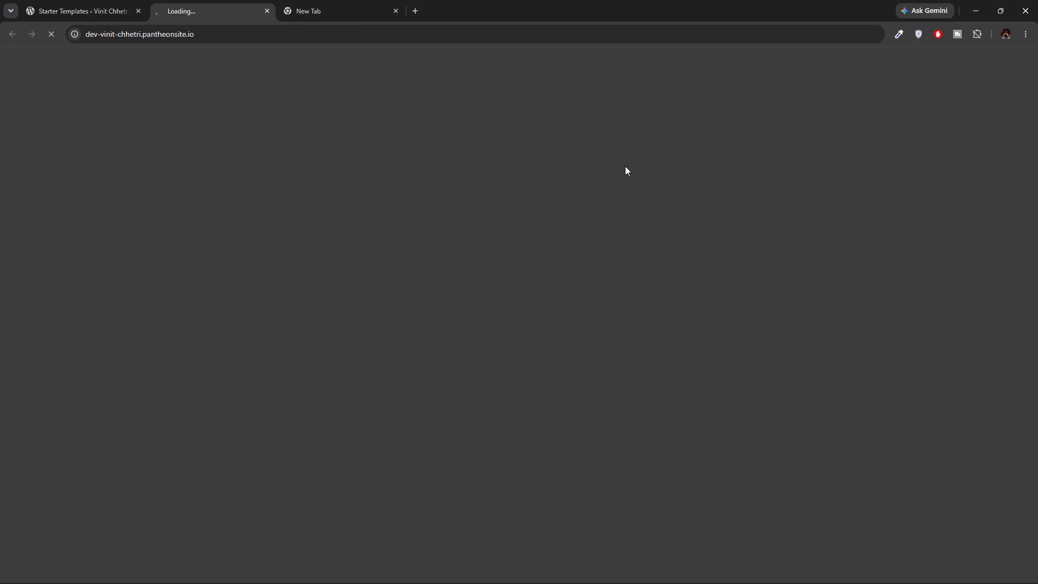
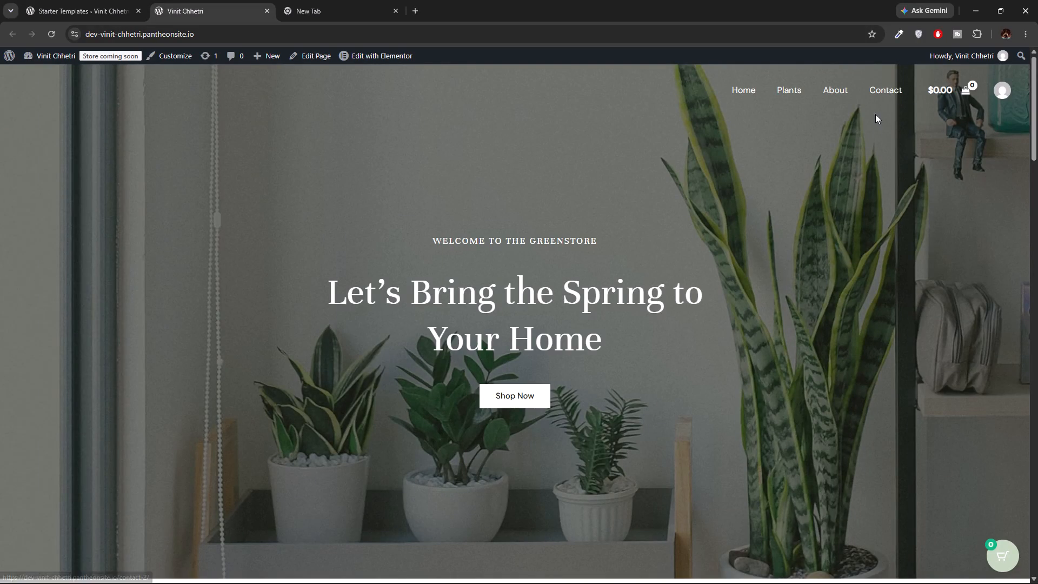
View the shopping cart drawer from the site header, and close it again.
click(935, 91)
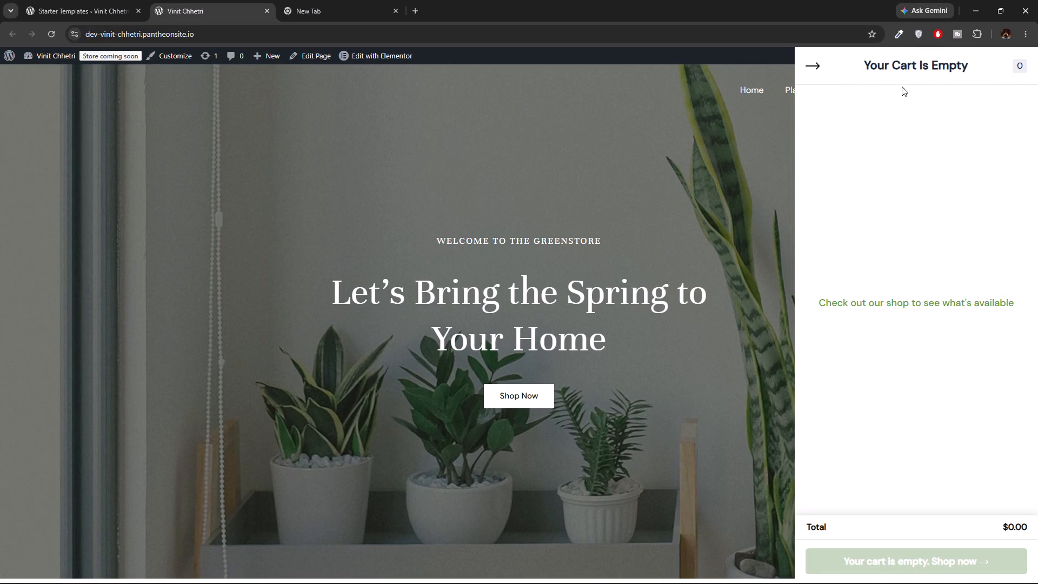
click(815, 65)
Examine the homepage's hero banner, New Plants product grid and Our Story section.
scroll(549, 294, down, 2)
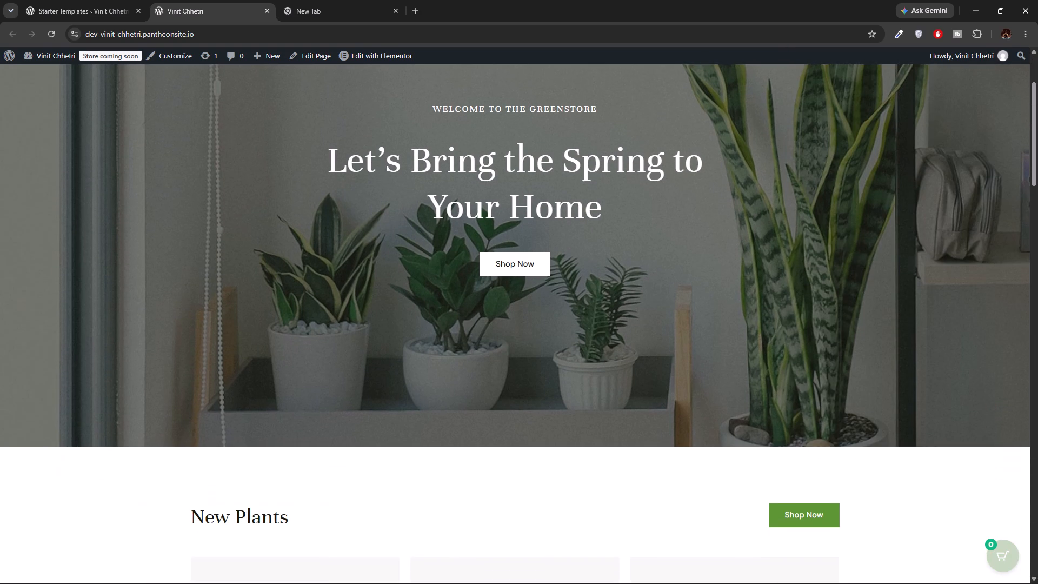
scroll(549, 294, down, 2)
scroll(549, 294, up, 7)
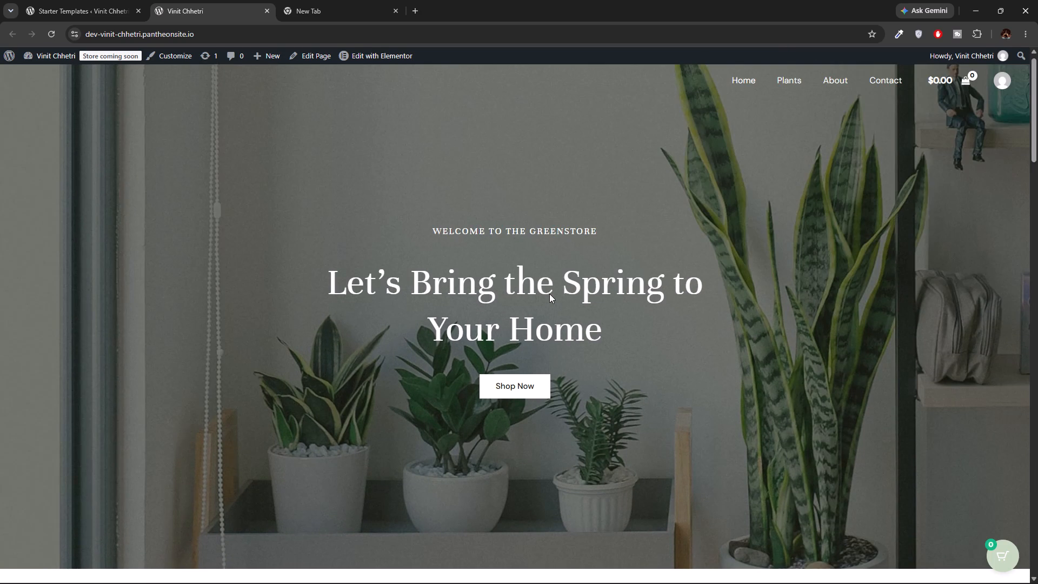
scroll(549, 294, down, 7)
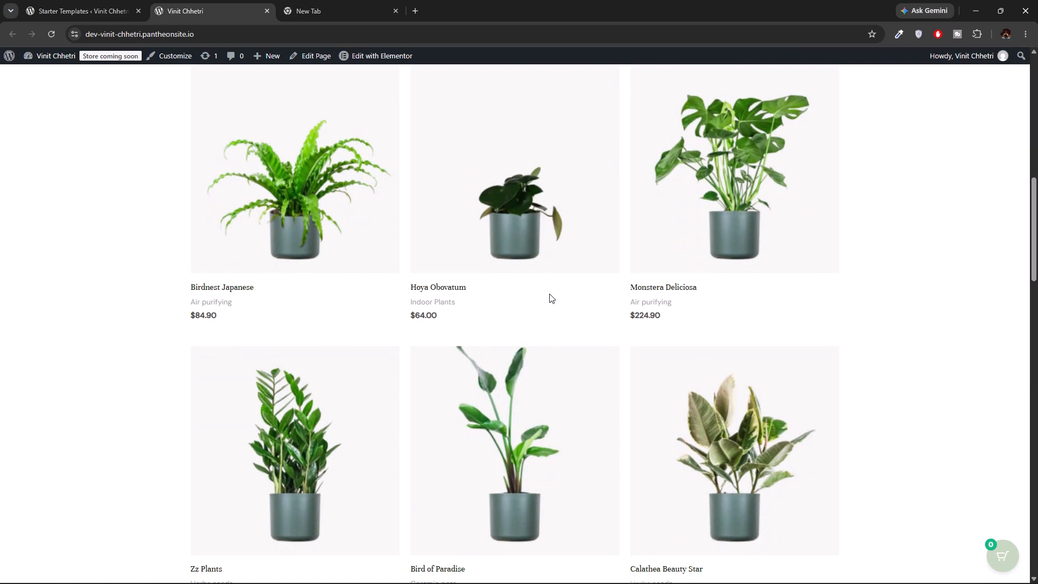
scroll(549, 294, down, 3)
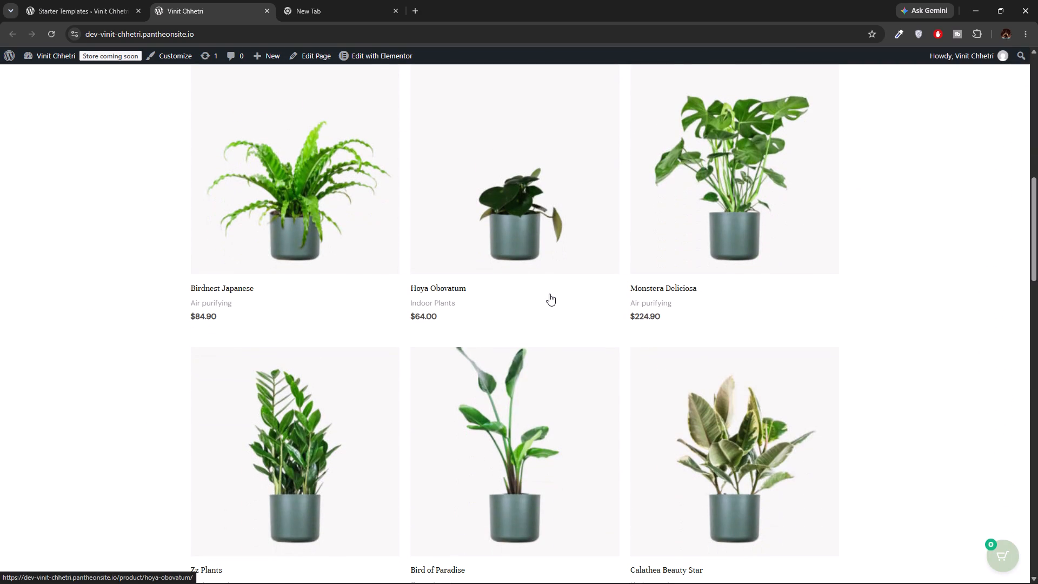
scroll(549, 294, down, 7)
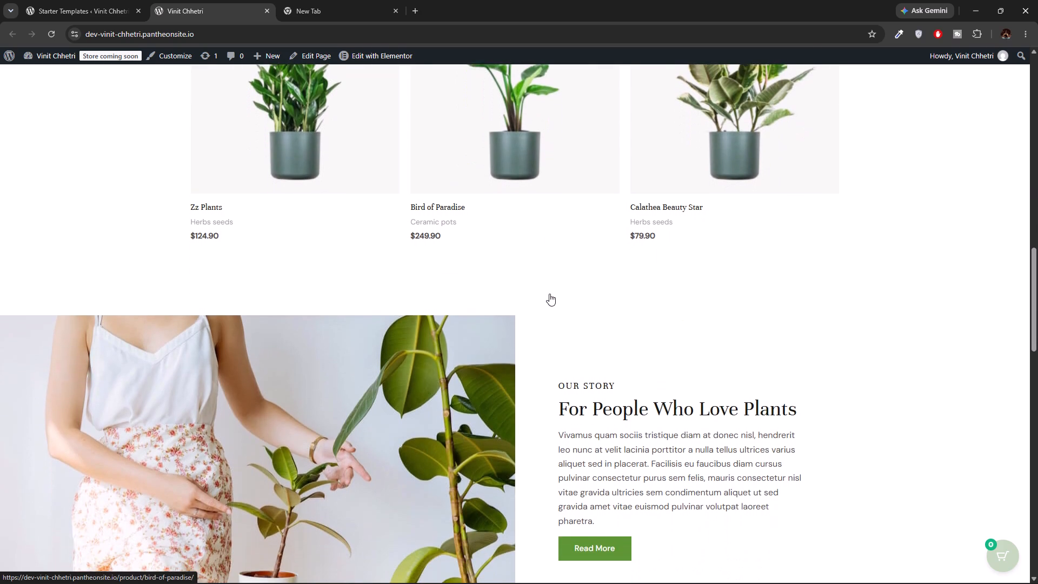
scroll(549, 294, up, 2)
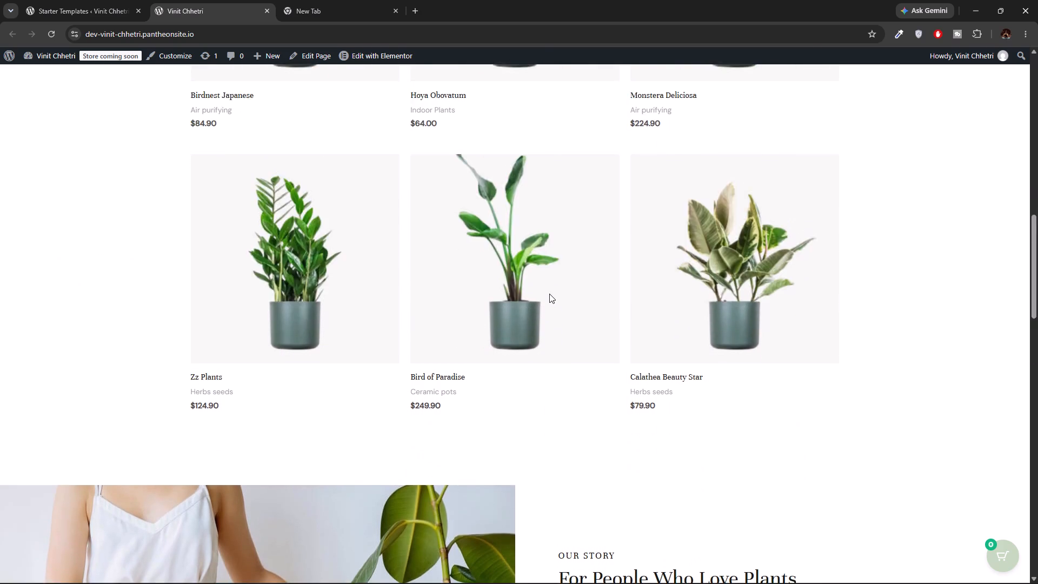
scroll(549, 294, up, 4)
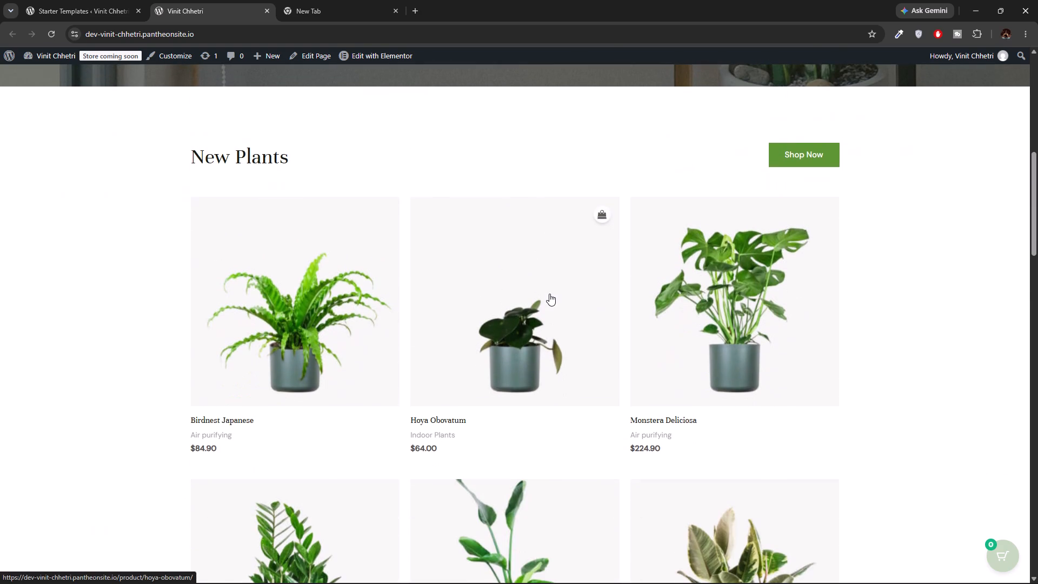
Open the Birdnest Japanese product page and review its details, reviews section and related products.
click(267, 296)
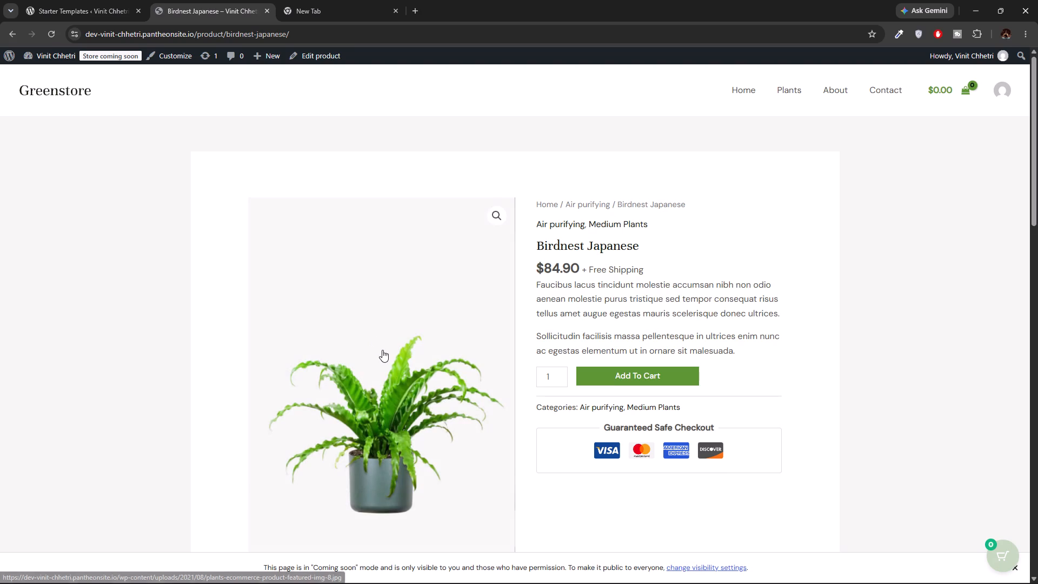
scroll(366, 341, down, 5)
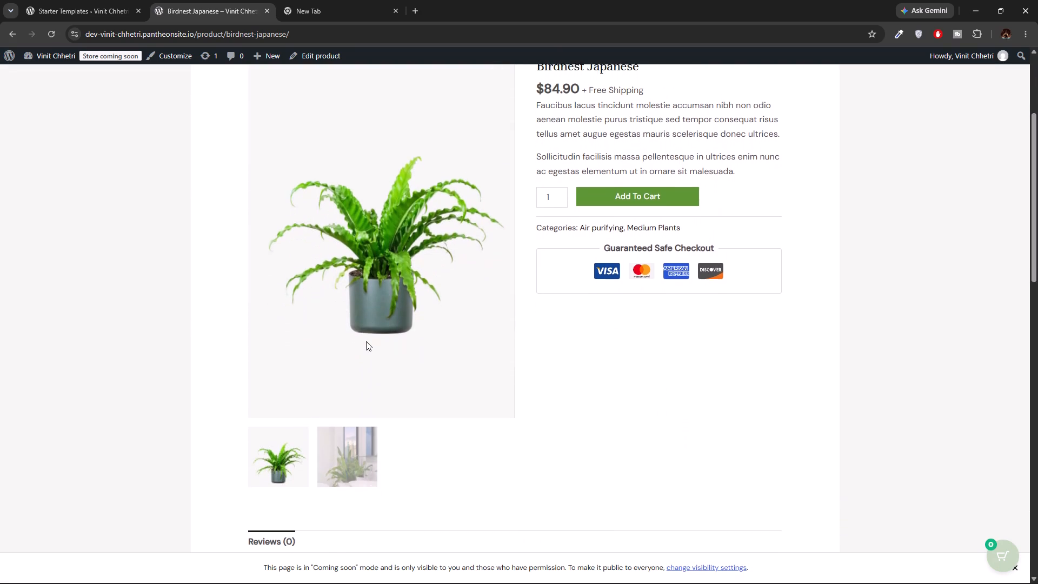
scroll(366, 341, down, 4)
scroll(366, 341, up, 3)
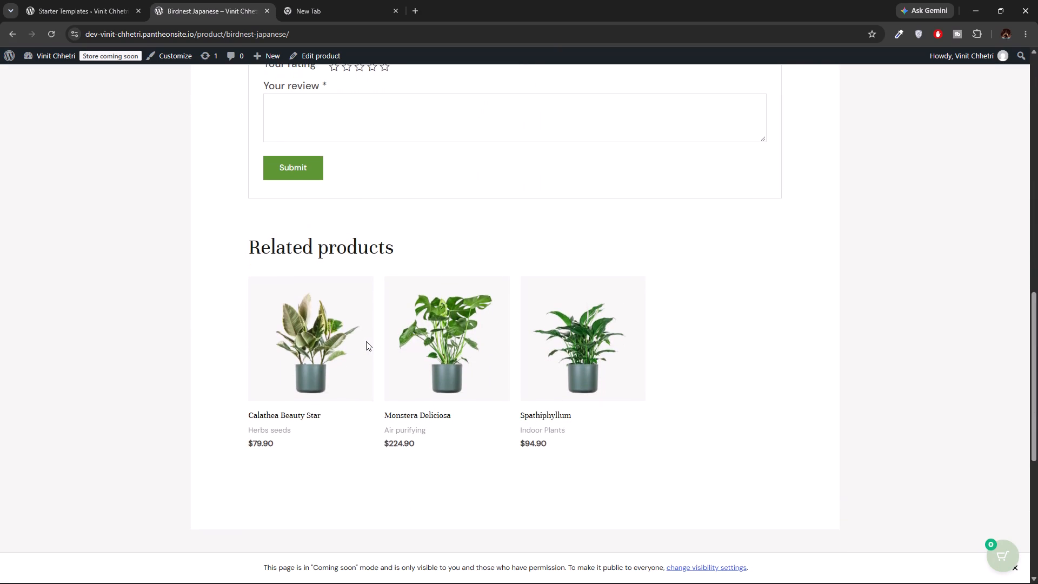
scroll(366, 341, up, 2)
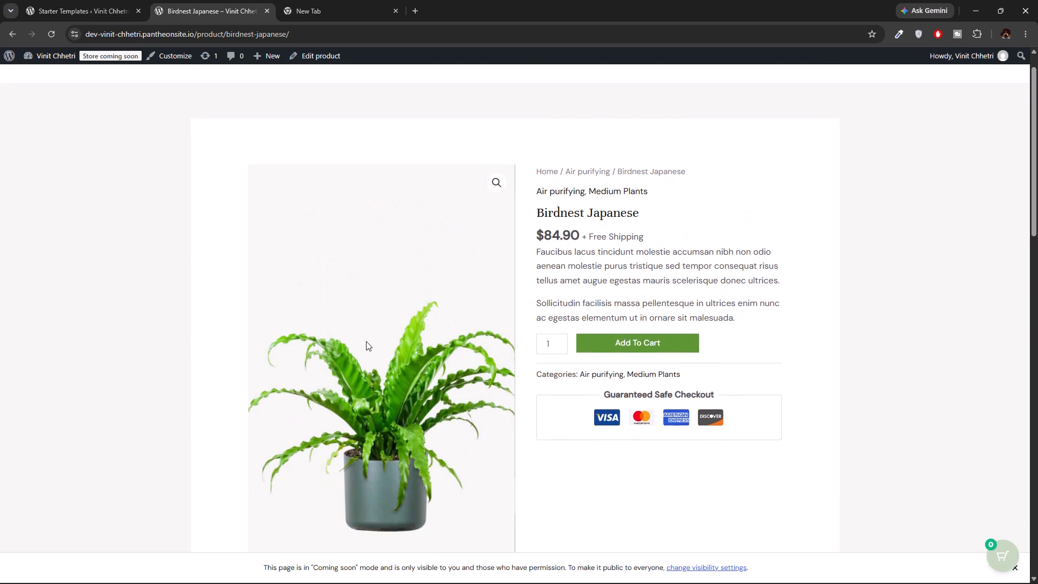
scroll(366, 341, down, 4)
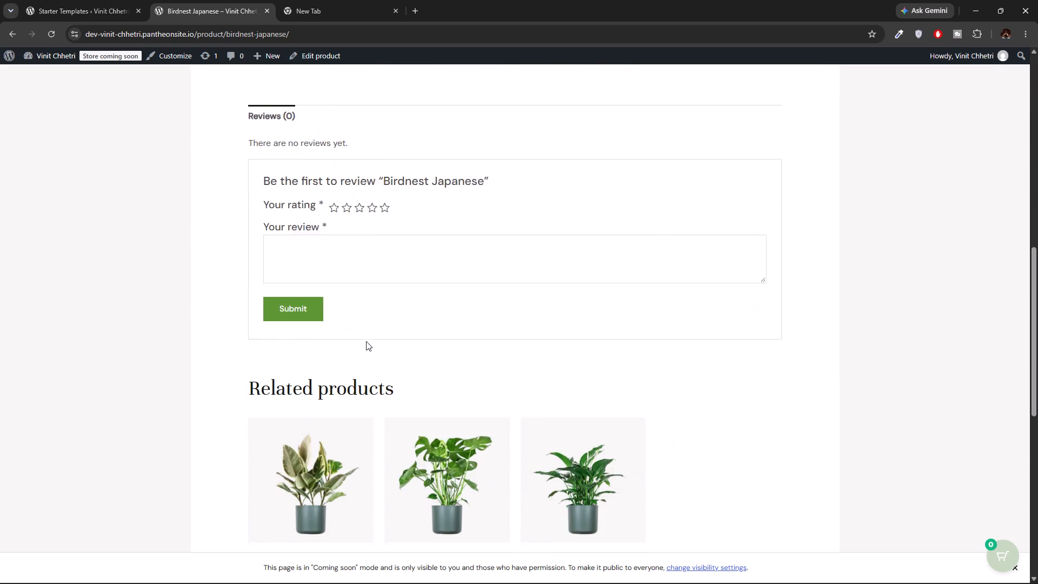
scroll(366, 341, up, 11)
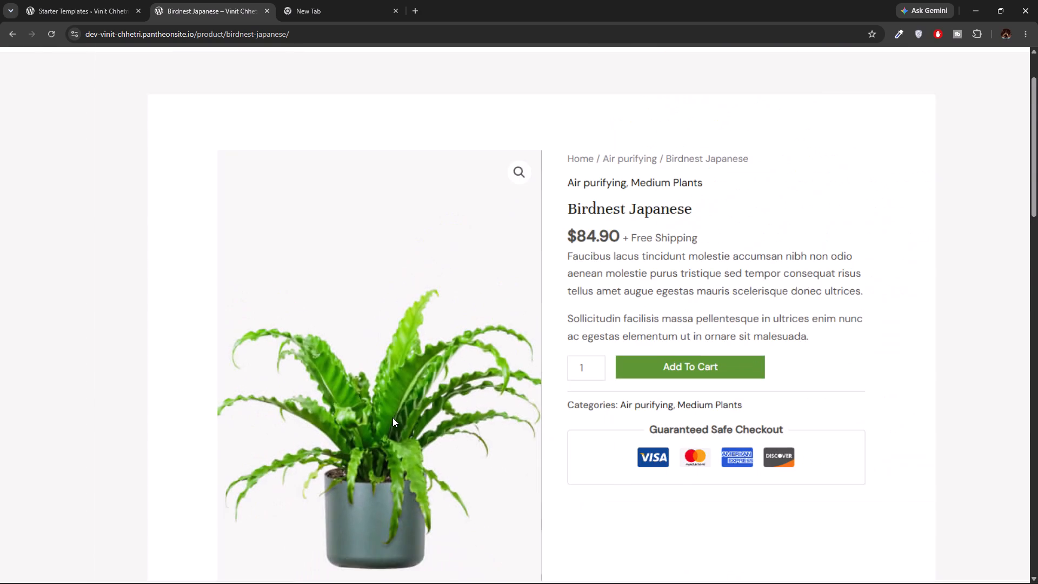
Add one Birdnest Japanese plant to the cart.
click(628, 380)
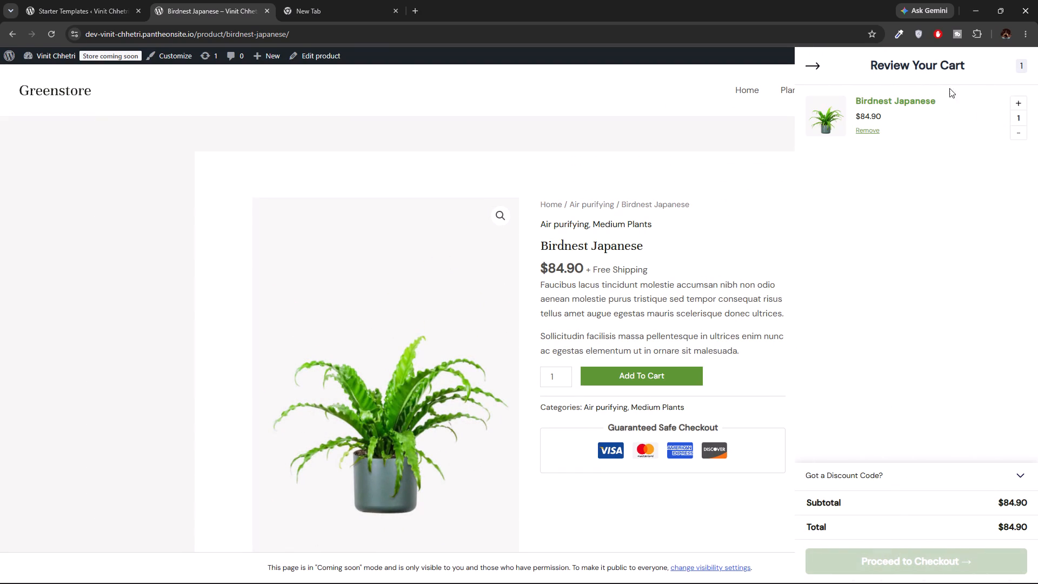
Expand the cart's discount code section to view it, and collapse it again.
click(874, 472)
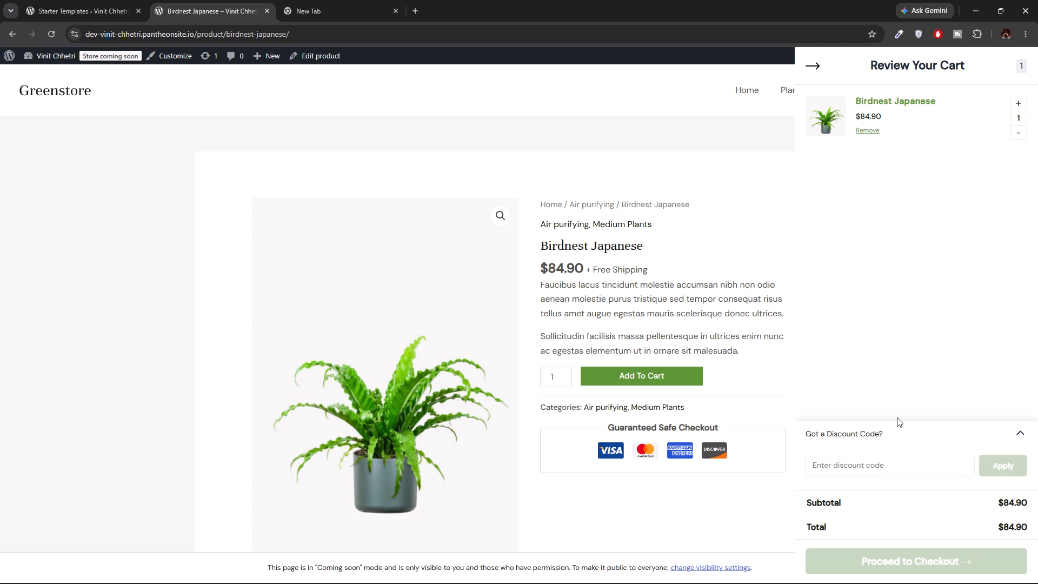
click(889, 429)
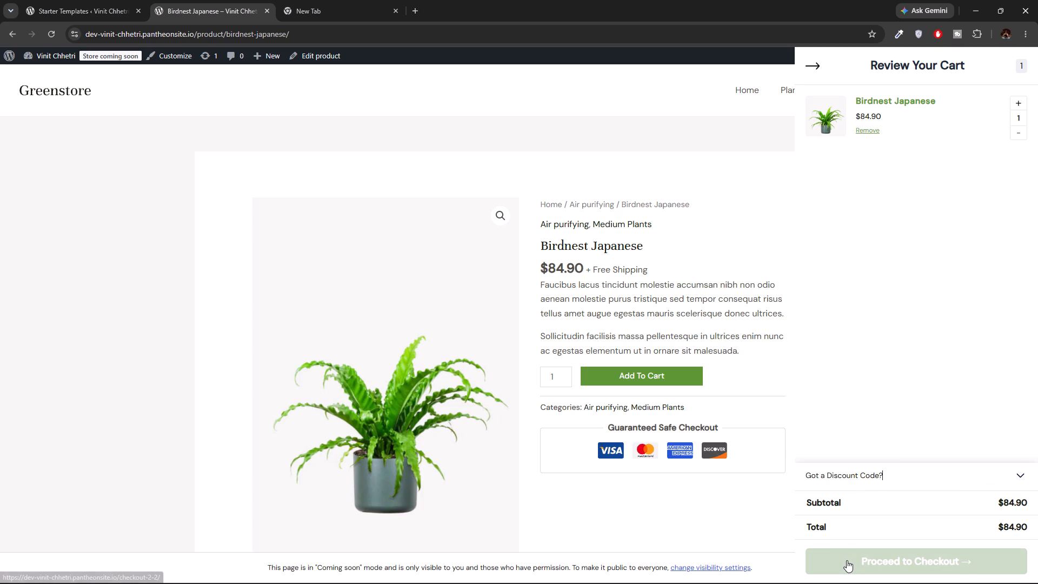
Proceed from the cart to checkout with the Birdnest Japanese plant.
click(847, 560)
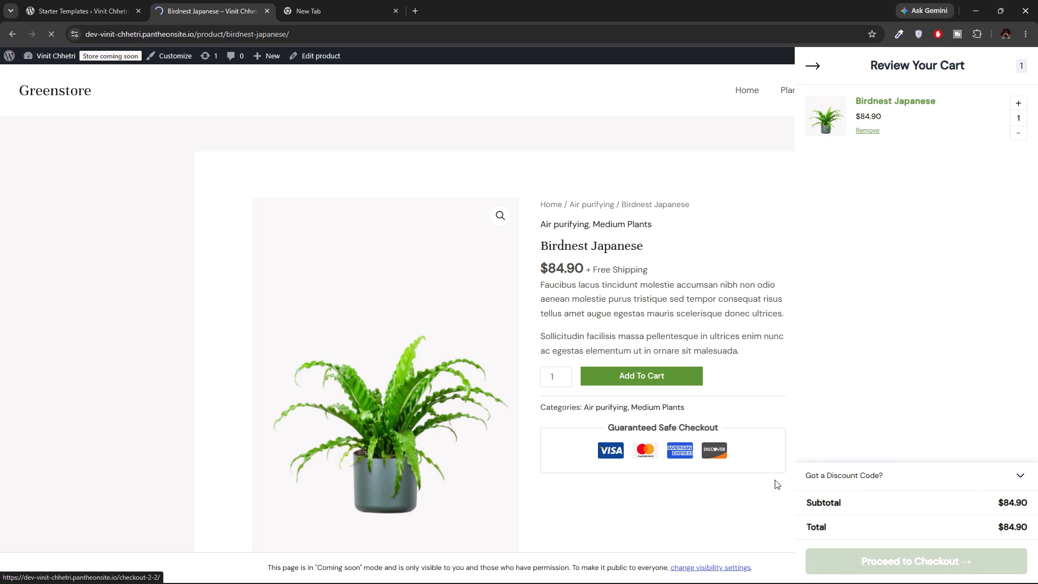
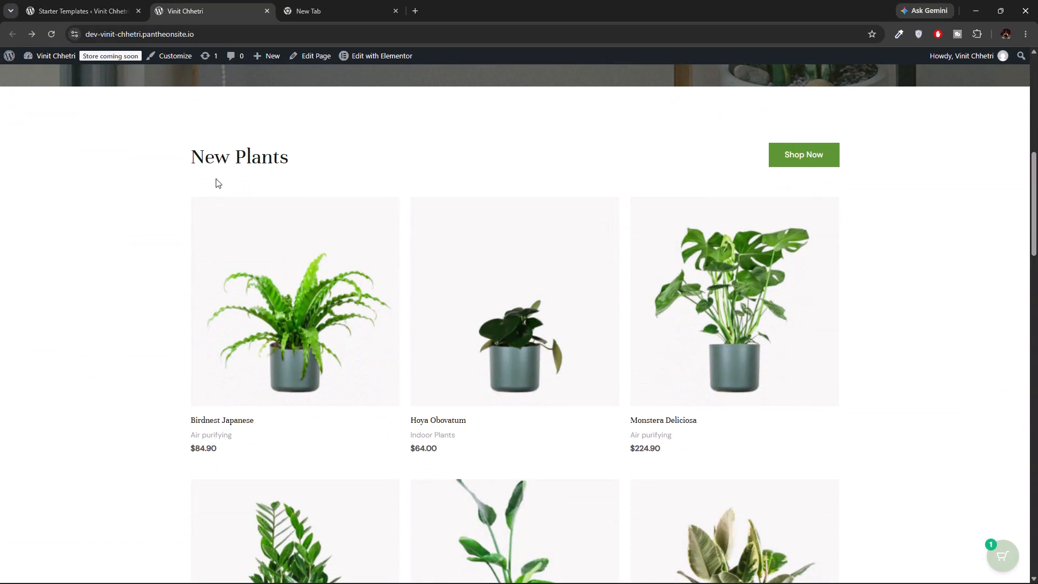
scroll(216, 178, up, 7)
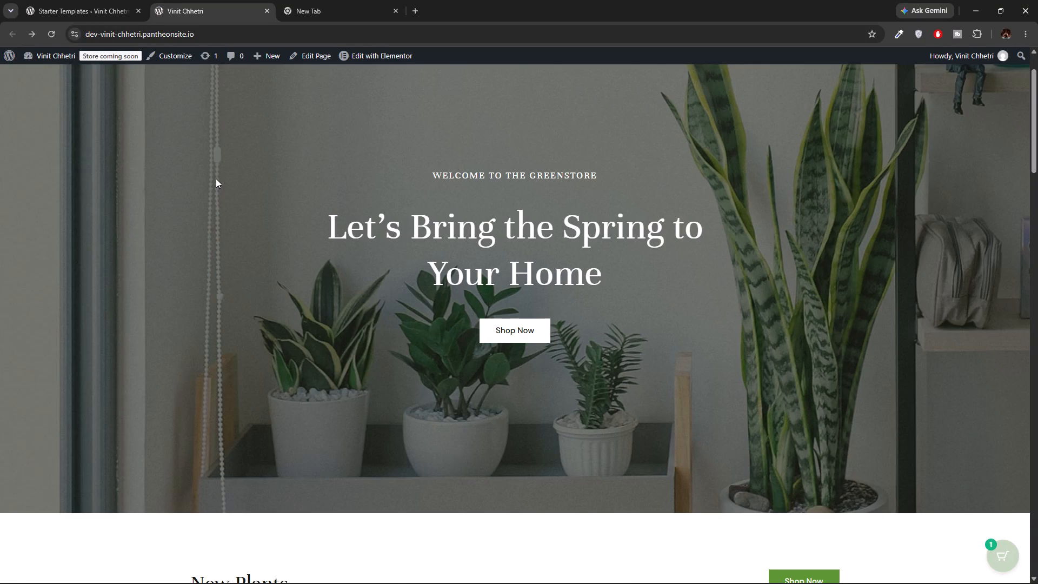
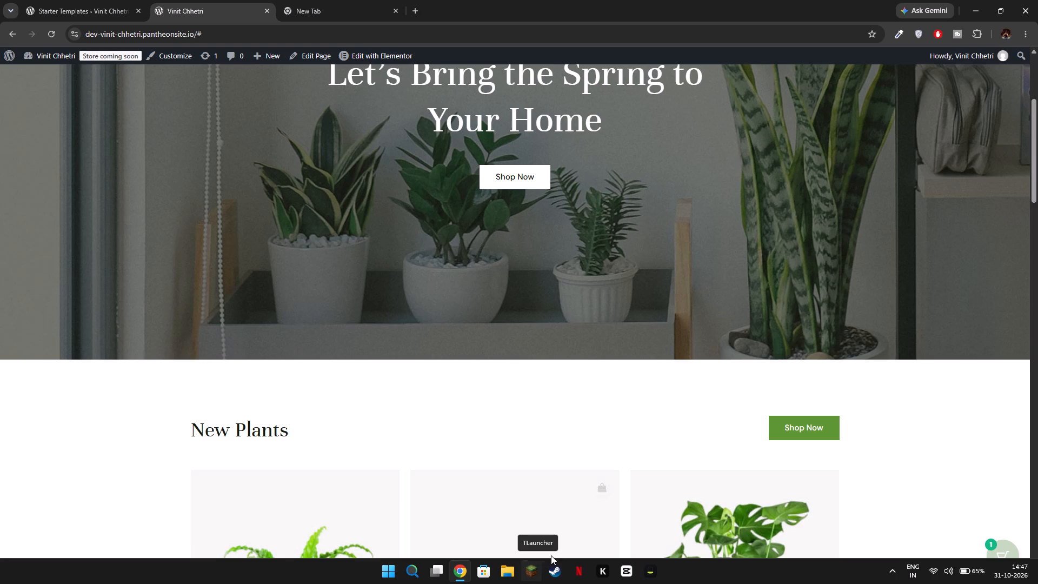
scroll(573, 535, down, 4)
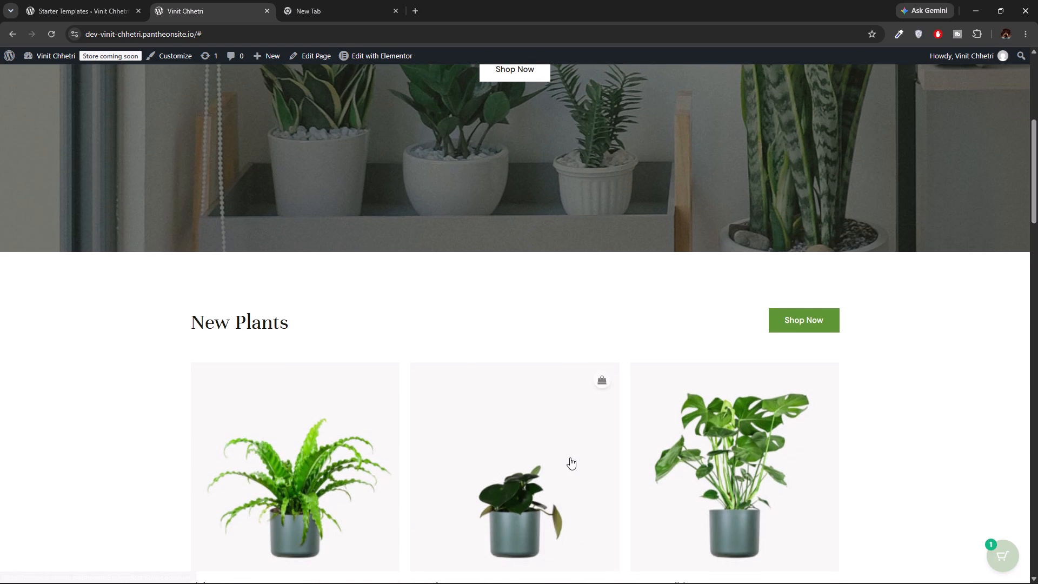
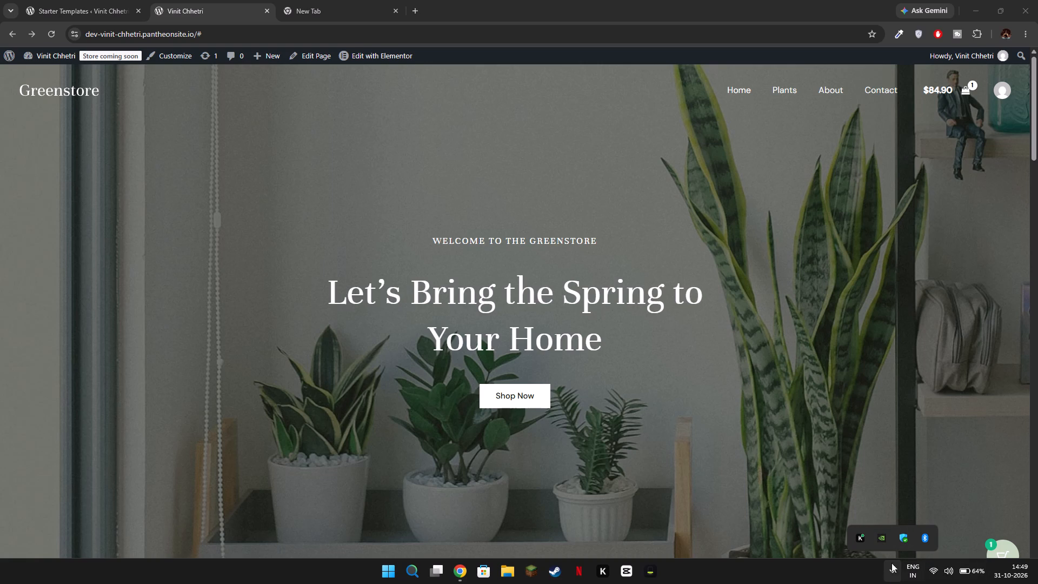
click(604, 570)
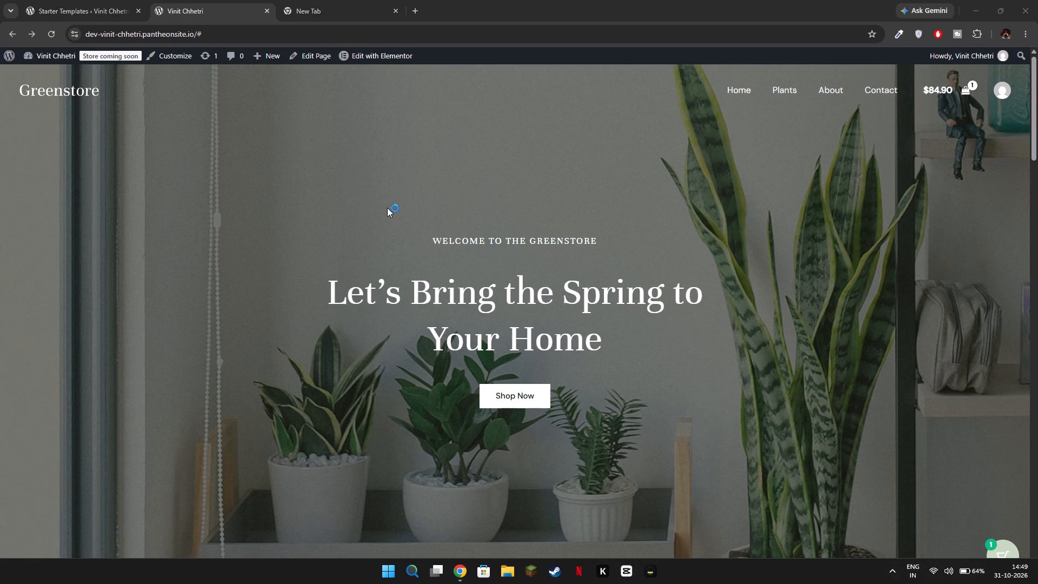
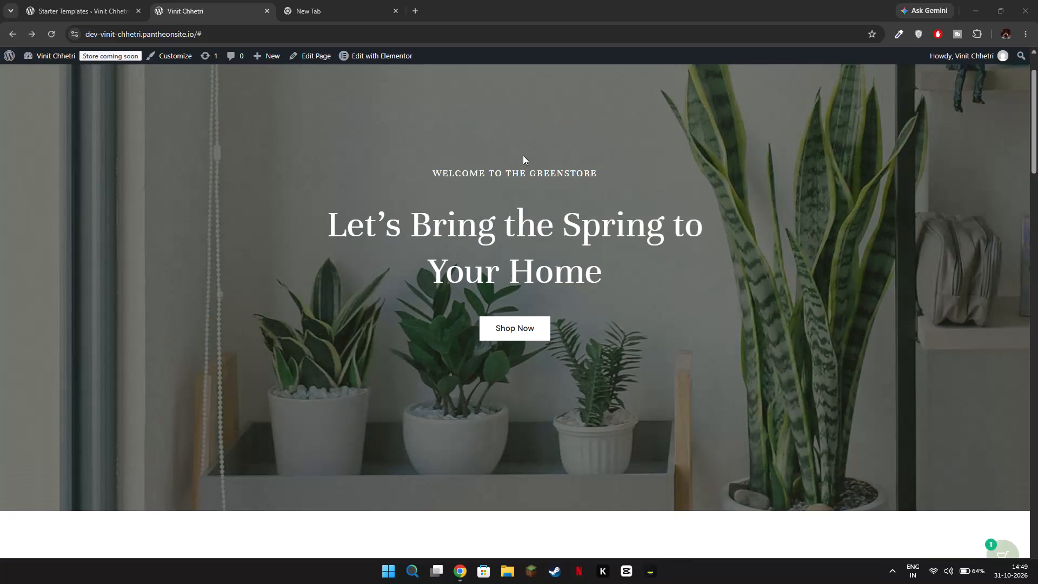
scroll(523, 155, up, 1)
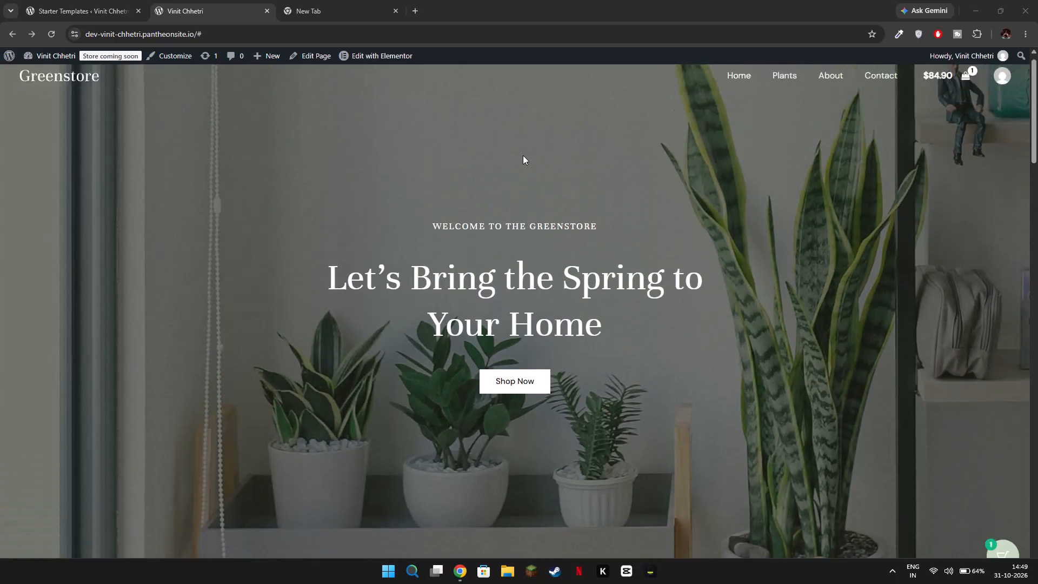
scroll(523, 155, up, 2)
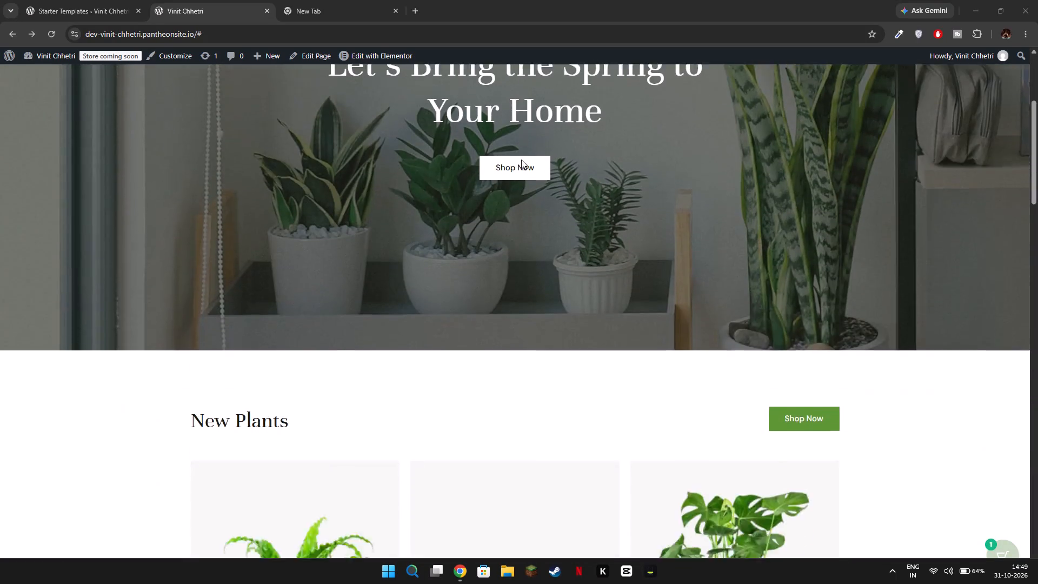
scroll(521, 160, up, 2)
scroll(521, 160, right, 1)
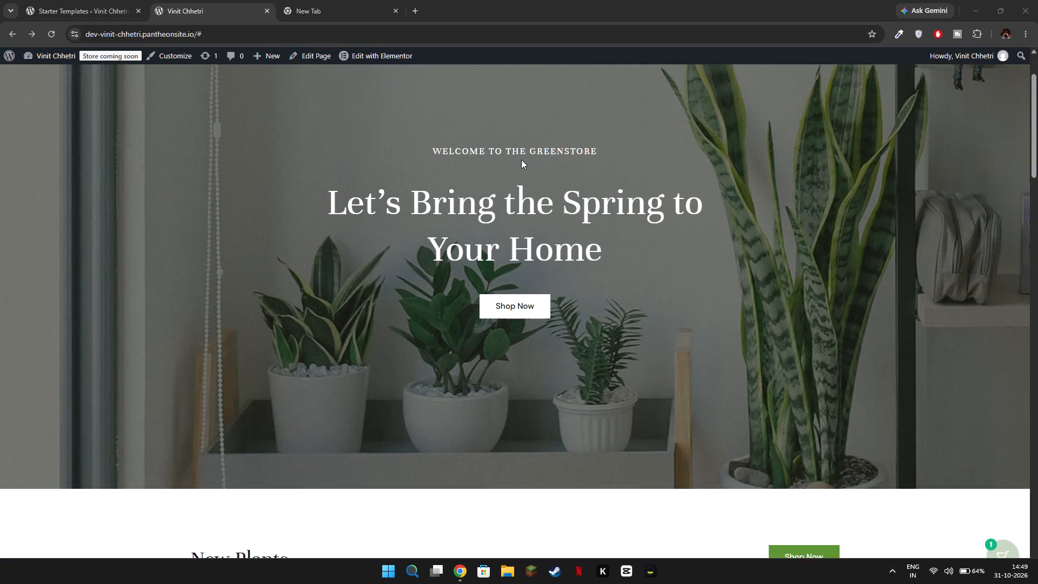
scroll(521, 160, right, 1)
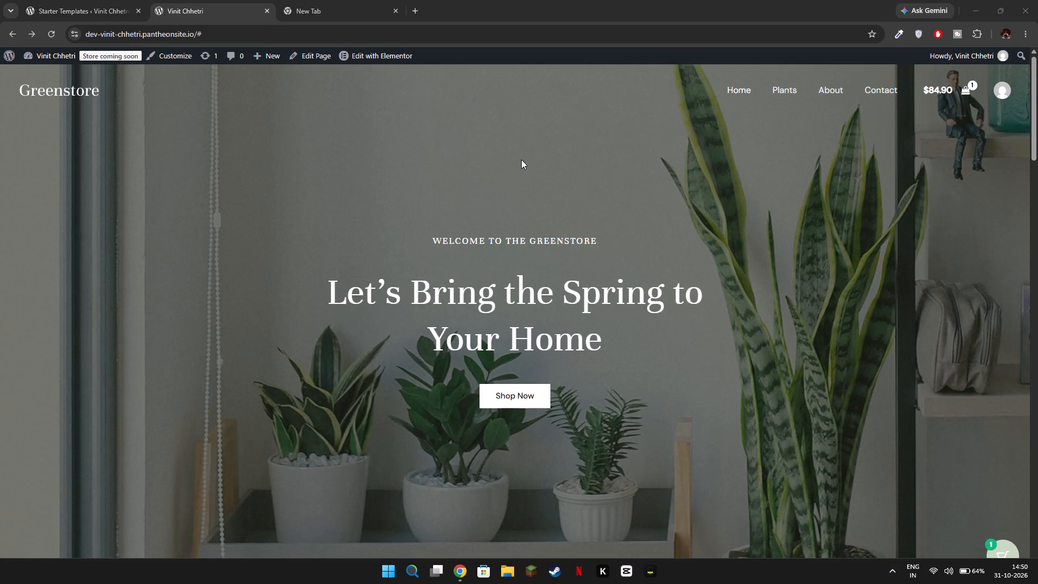
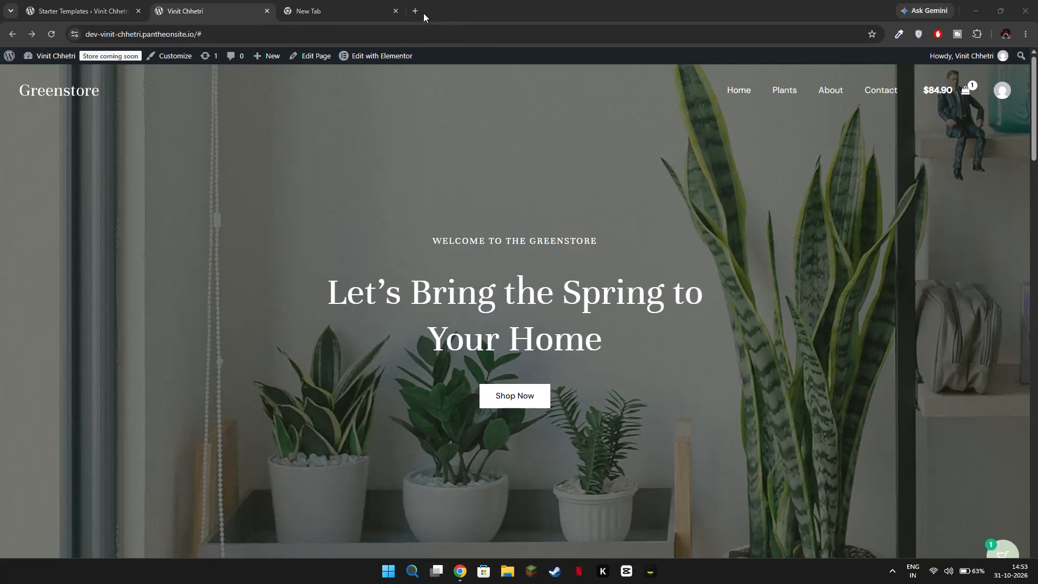
Open the dev-weawear WordPress admin dashboard from its saved shortcut in the empty new browser tab.
click(369, 5)
click(611, 299)
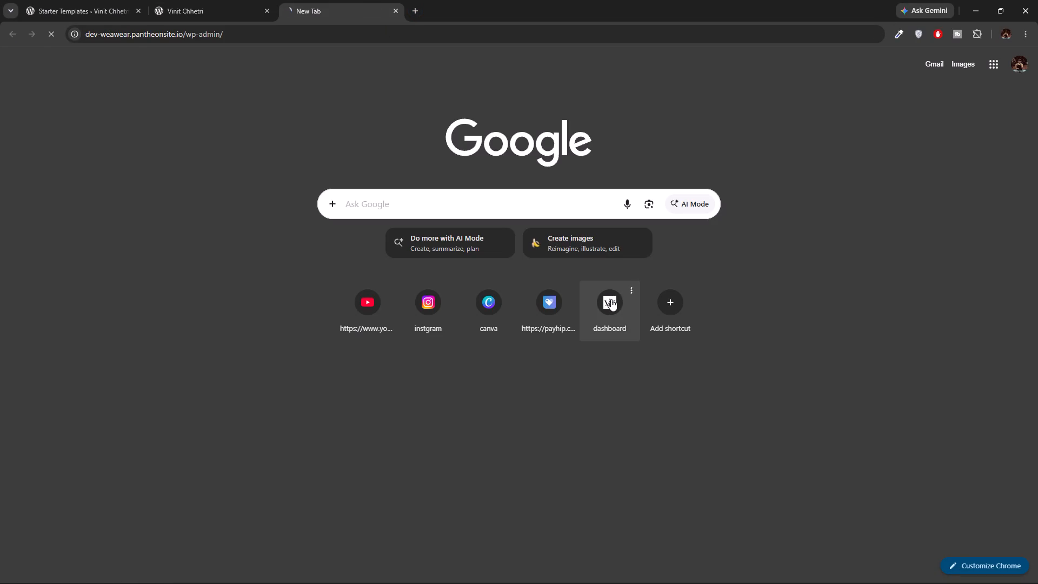
Close the Starter Templates tab and the Greenstore site tab, keeping only the tab loading the dev-weawear dashboard.
click(125, 2)
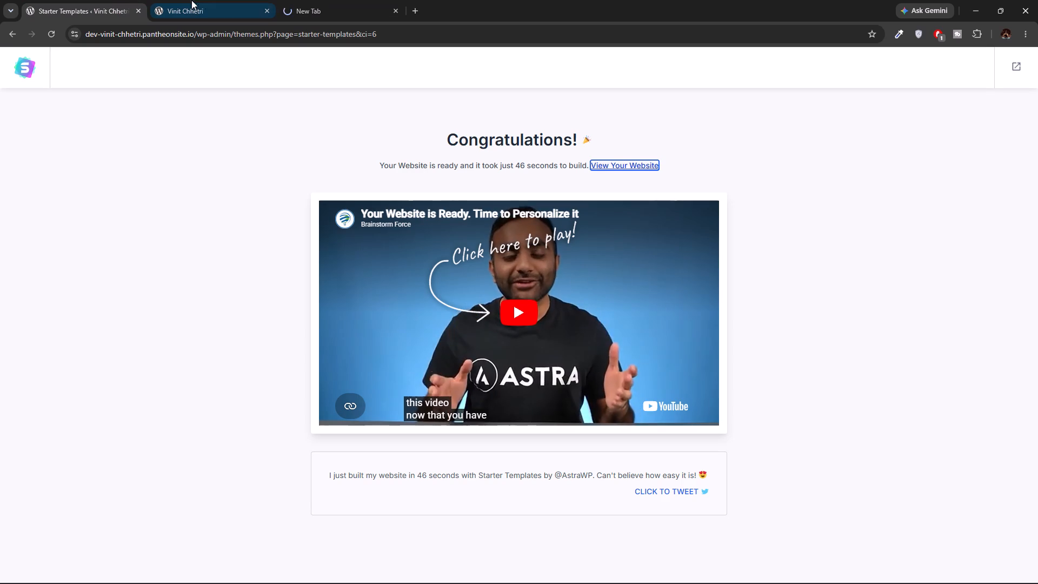
click(141, 12)
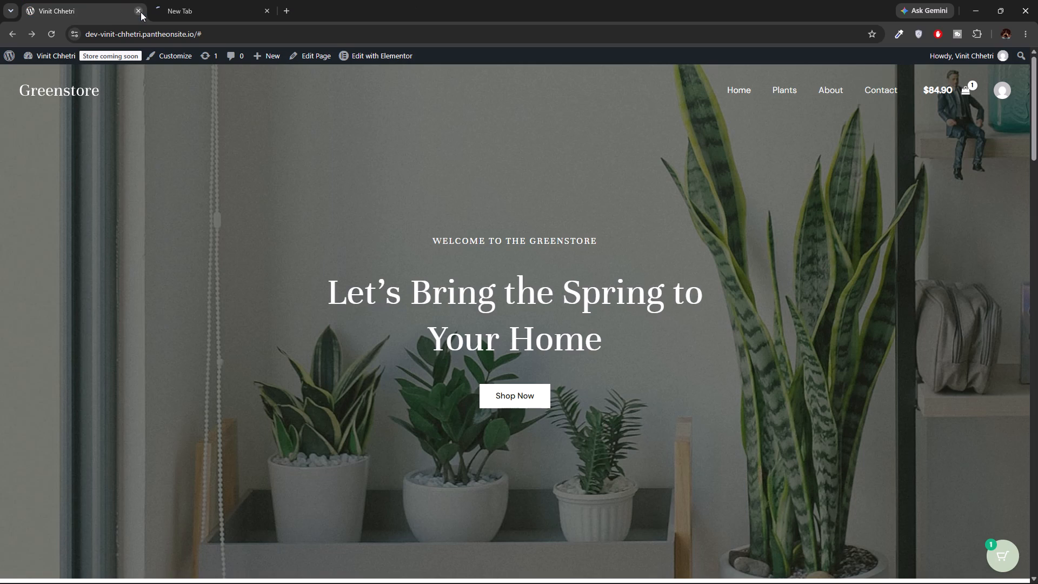
click(141, 12)
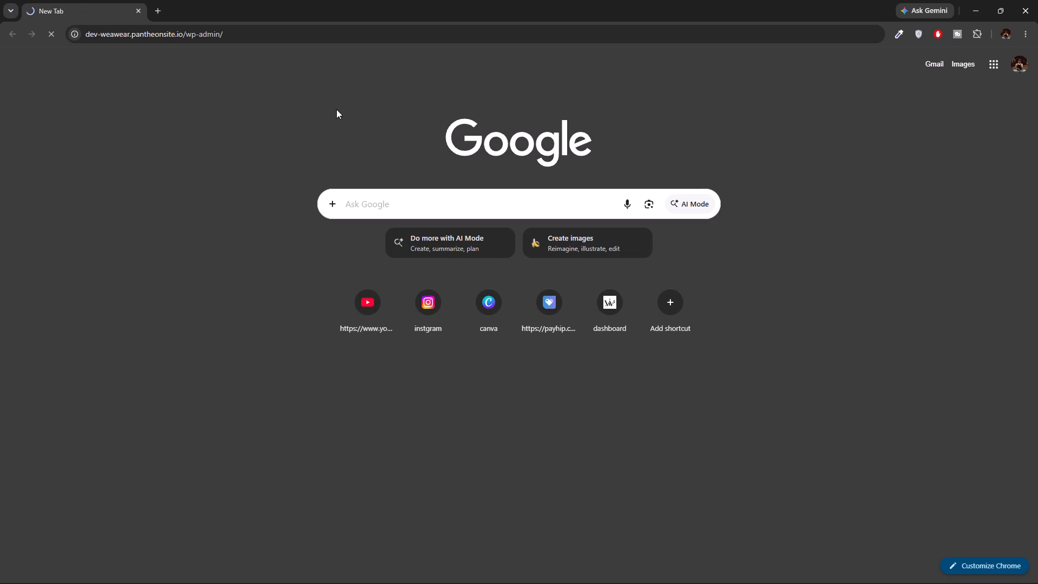